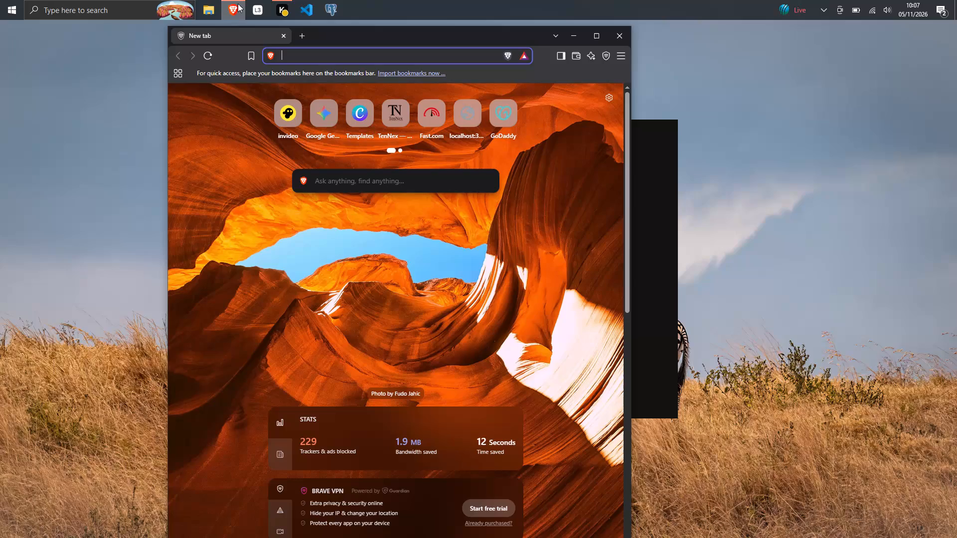
Go to Canva's home page and open the recent design "Blue Green and White Travel Adventure Poster".
left_click(594, 30)
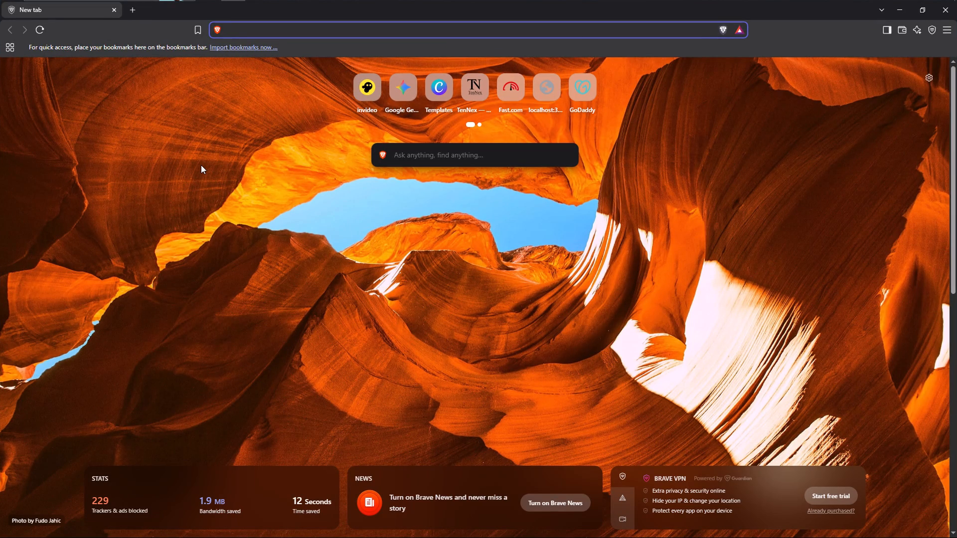
key("c")
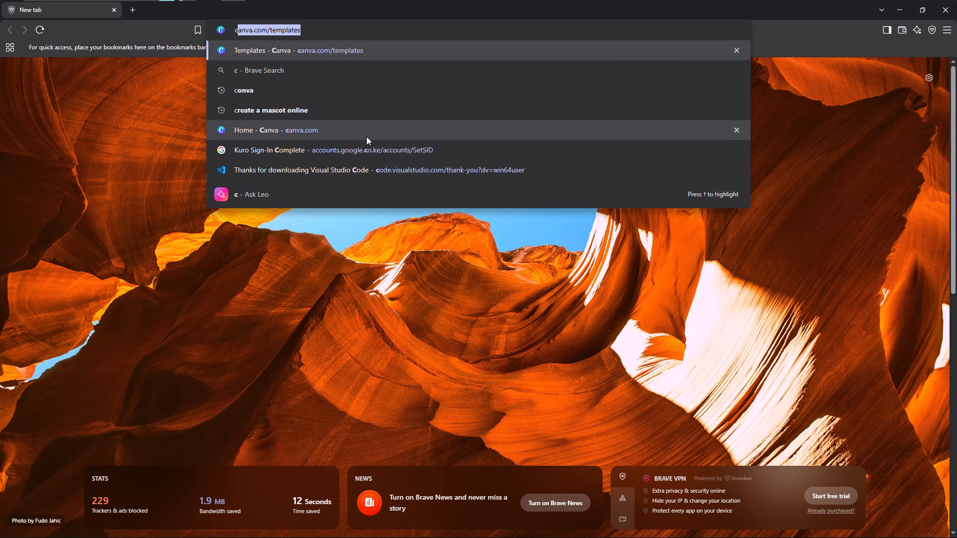
left_click(366, 136)
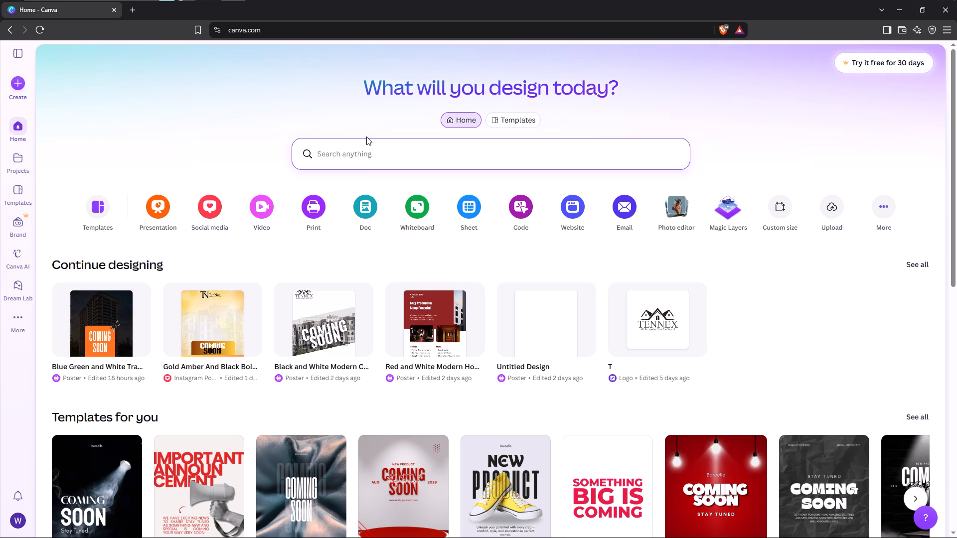
left_click(85, 323)
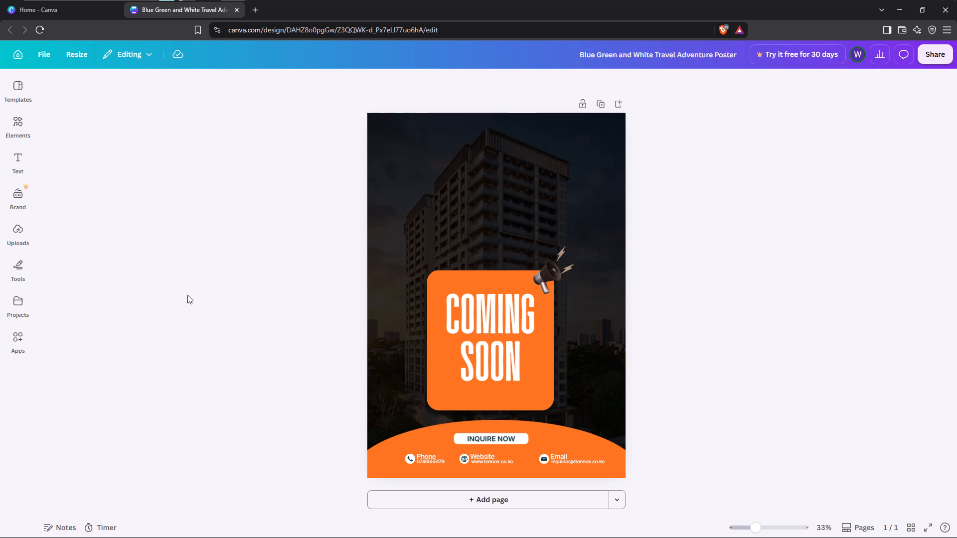
Add a text box, place it below "SOON" inside the orange square, and widen it across most of the square.
left_click(13, 160)
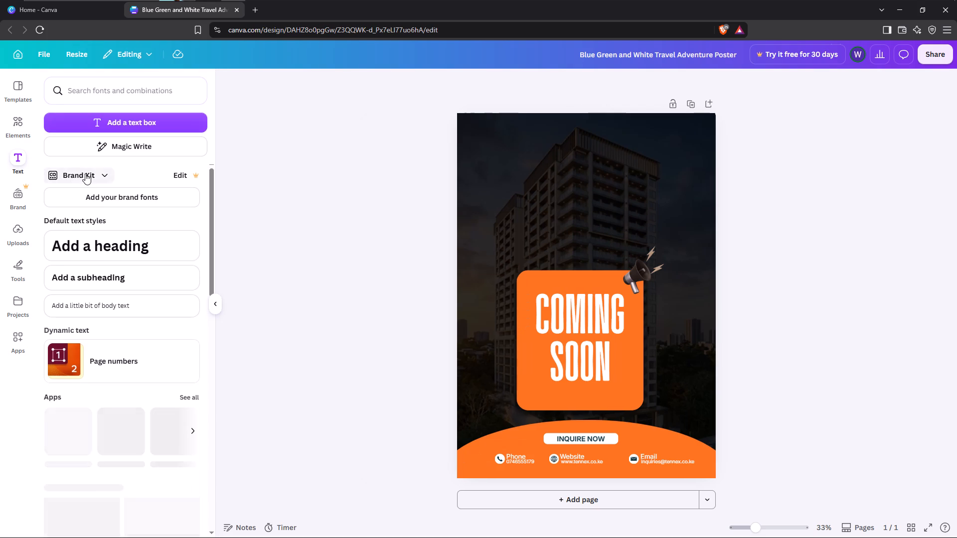
left_click(121, 123)
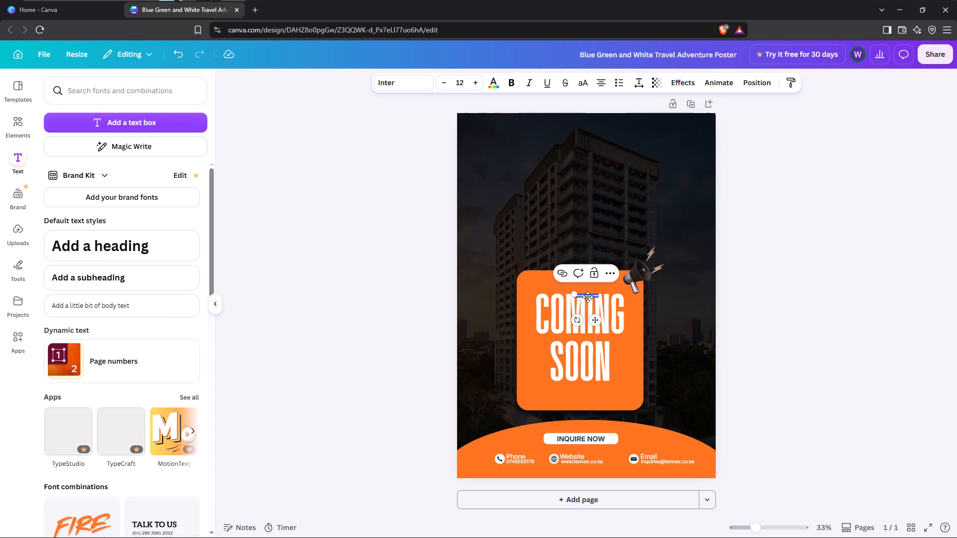
left_click_drag(585, 297, 569, 396)
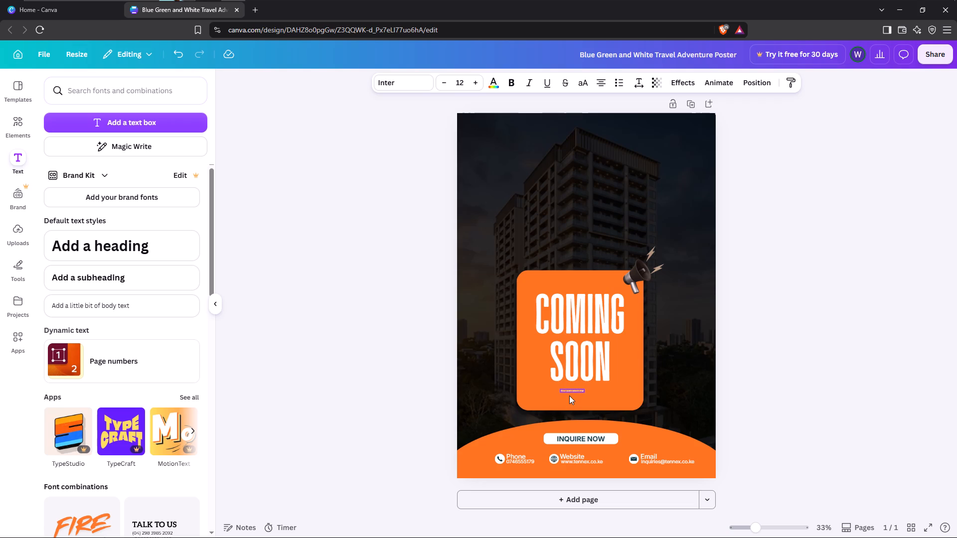
left_click_drag(569, 396, 546, 383)
left_click_drag(546, 383, 544, 397)
left_click_drag(544, 397, 554, 394)
left_click_drag(570, 393, 614, 397)
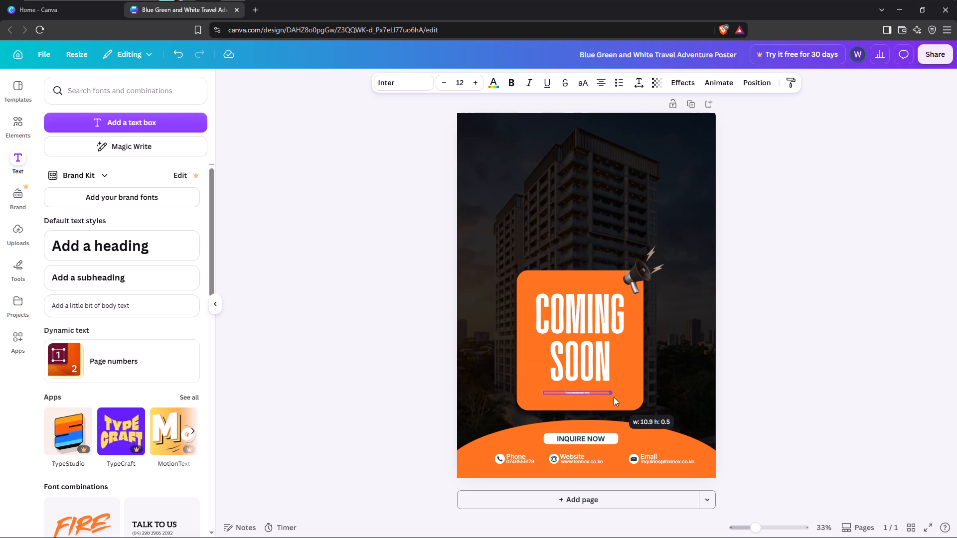
left_click_drag(614, 397, 630, 397)
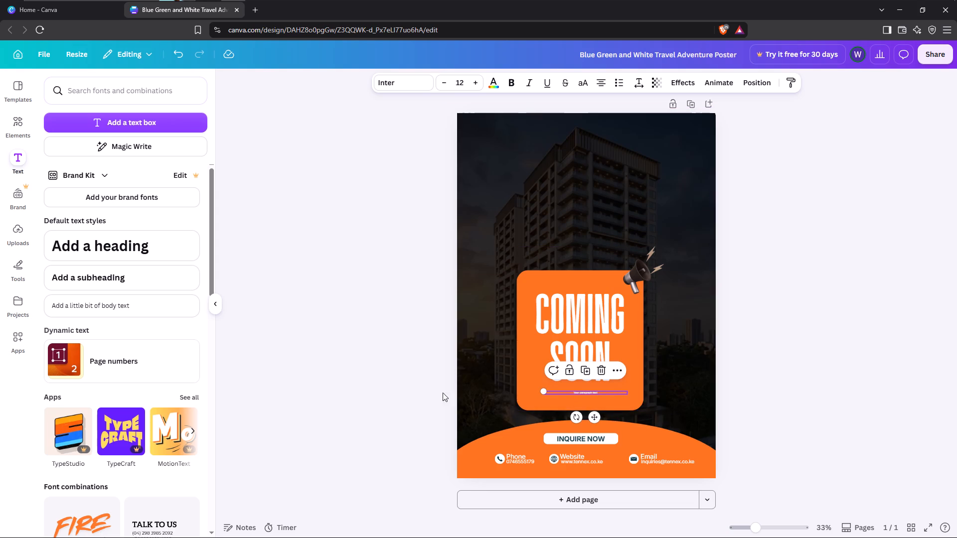
Replace the new text box's placeholder with "Rent, leases and ayments Simplified".
left_click(569, 393)
left_click(572, 392)
left_click(572, 392)
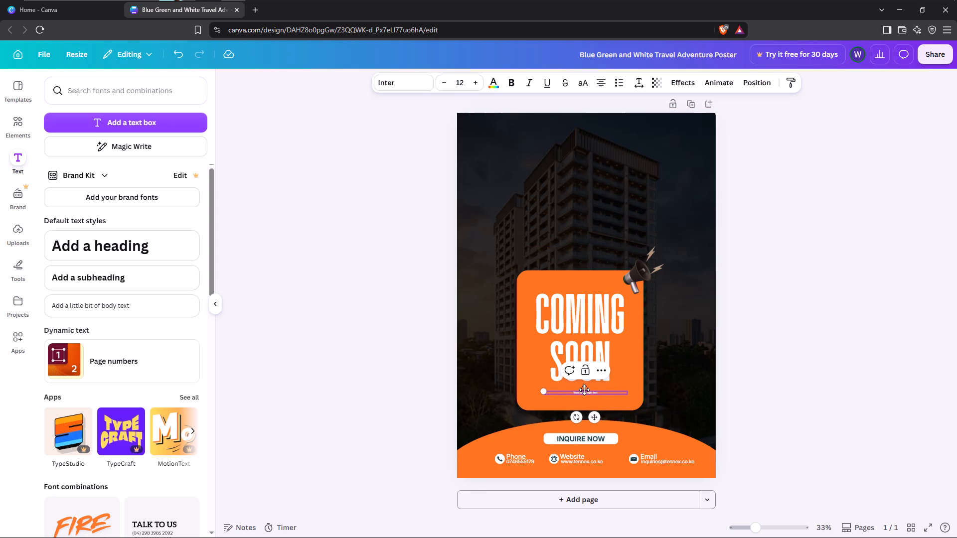
double_click(585, 392)
triple_click(585, 392)
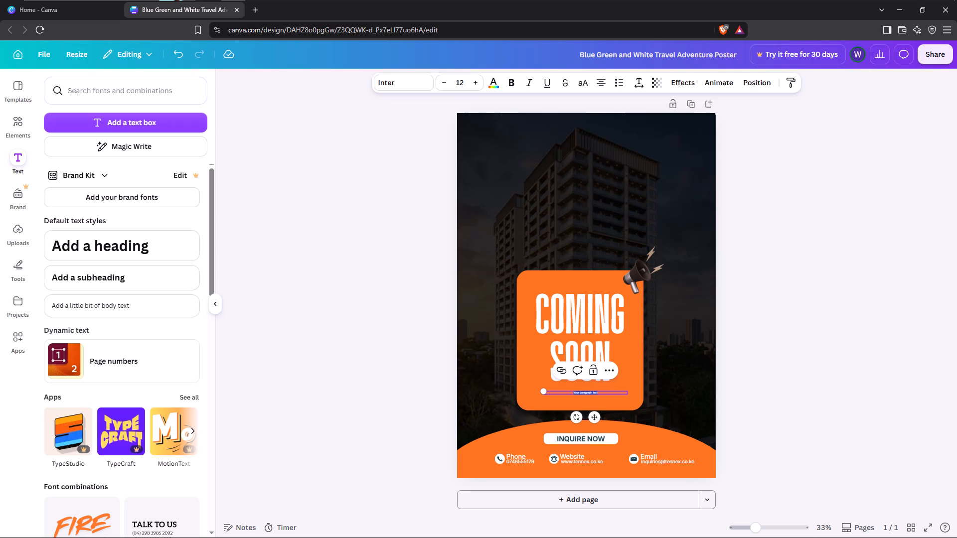
key("Right")
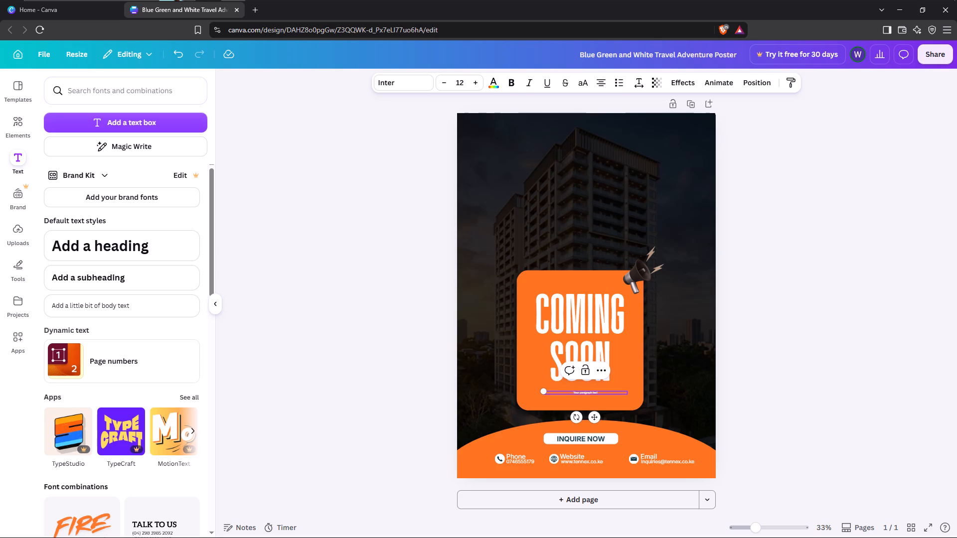
left_click(585, 392)
key("BackSpace")
key("BackSpace")
key("BackSpace")
key("BackSpace")
key("BackSpace")
key("BackSpace")
key("Delete")
key("Delete")
key("Delete")
key("Delete")
type("Re")
type("nt,")
key("space")
type("leas")
type("es")
key("space")
type("and")
key("space")
type("ayments")
key("space")
type("Simplified")
left_click(361, 315)
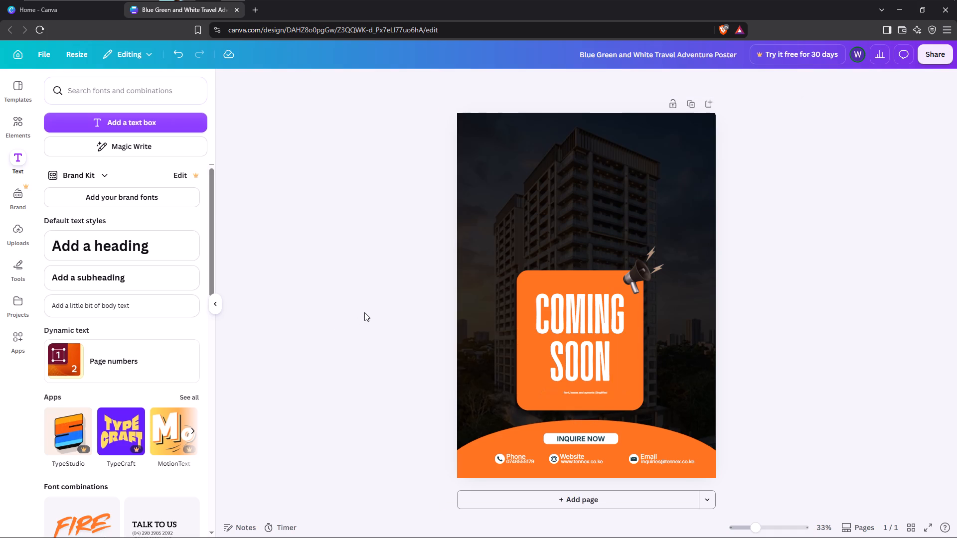
Increase the tagline's font size to 25.
left_click(576, 393)
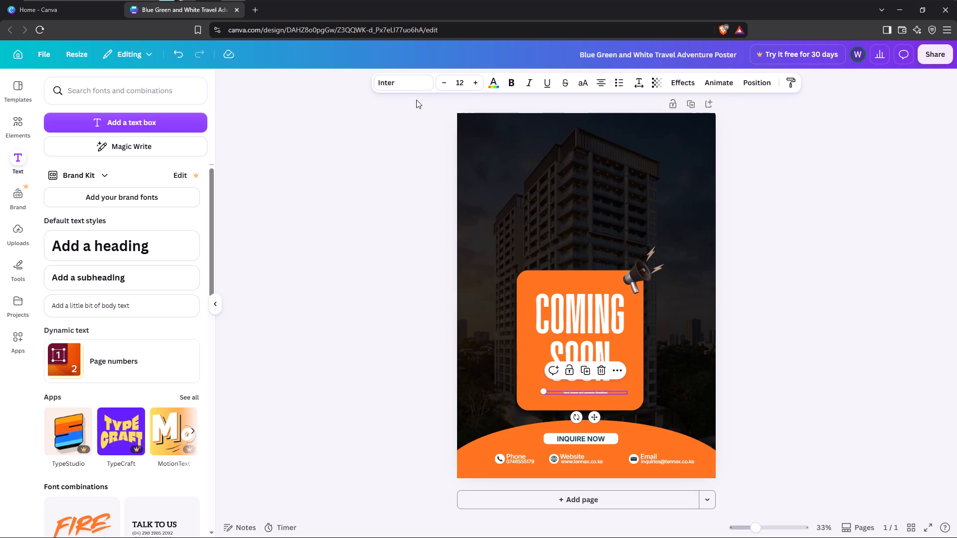
double_click(474, 82)
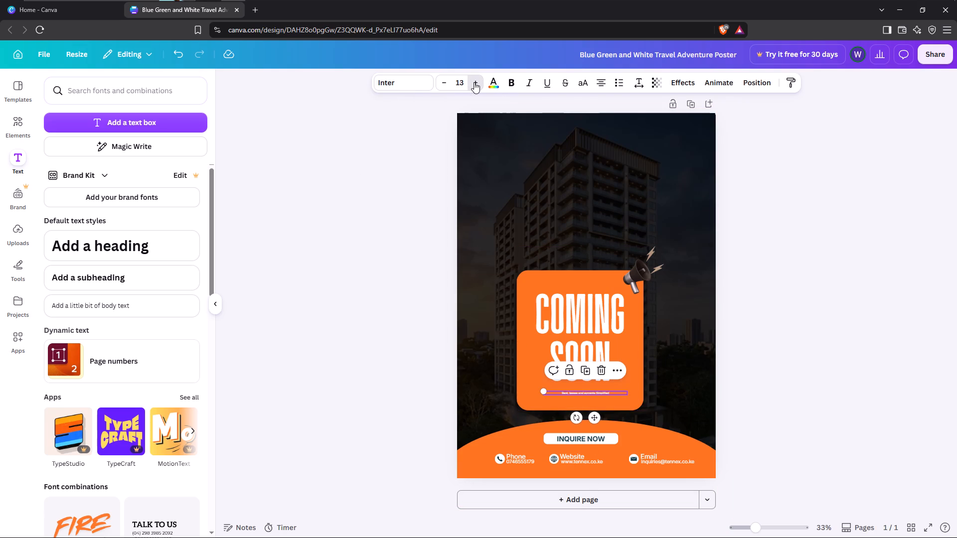
left_click(474, 82)
double_click(475, 82)
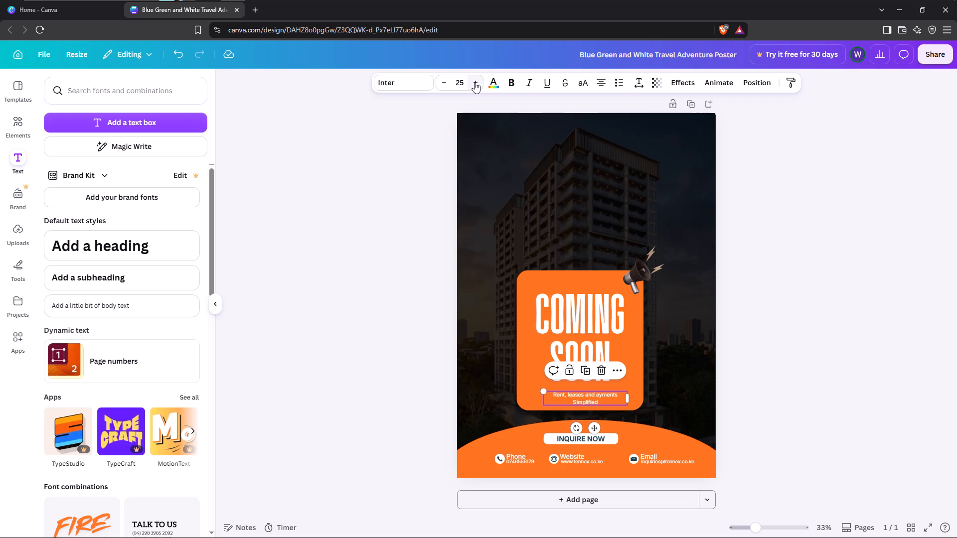
Correct the tagline's wording to "Rent, Leases and Payments Simplified".
double_click(597, 392)
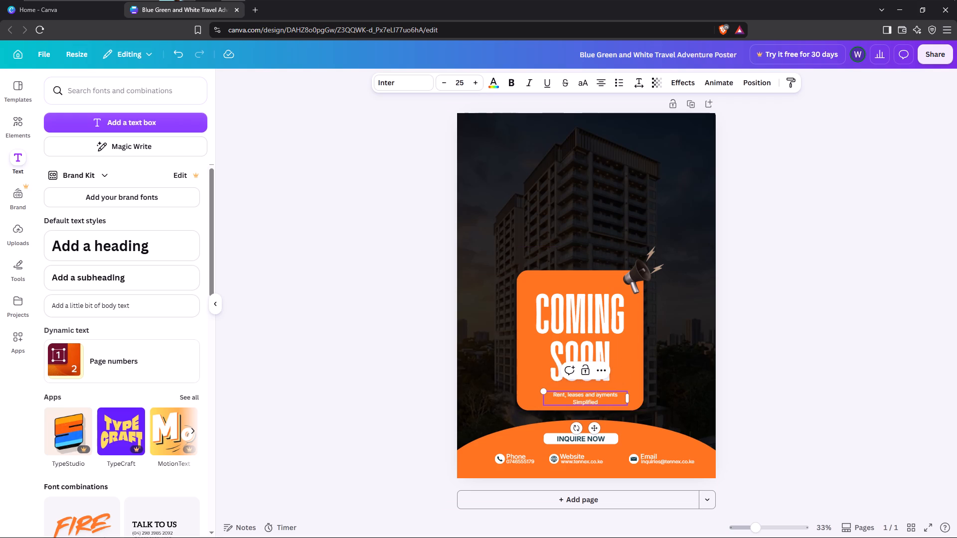
left_click(595, 394)
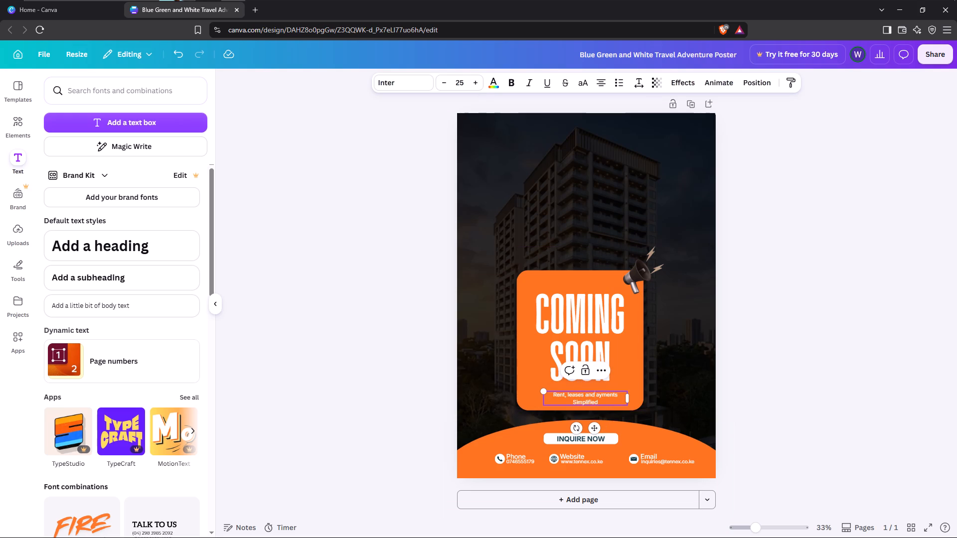
left_click(596, 392)
key("shift+p")
key("Left")
key("Left")
key("Left")
key("Left")
key("Left")
key("Left")
key("Left")
key("Left")
key("Left")
key("Left")
key("Left")
key("BackSpace")
key("shift+l")
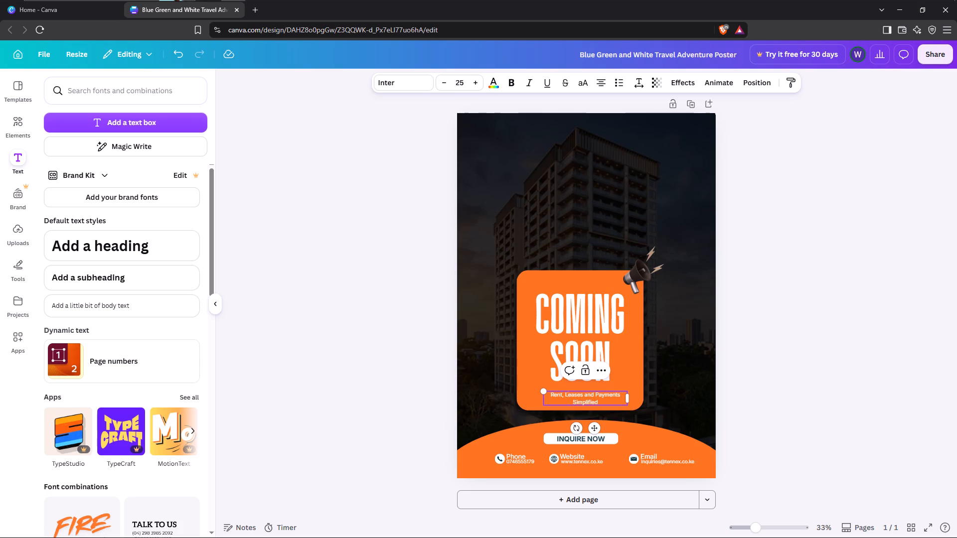
Widen the tagline's text box so that the whole tagline fits on one line.
left_click_drag(629, 400, 652, 403)
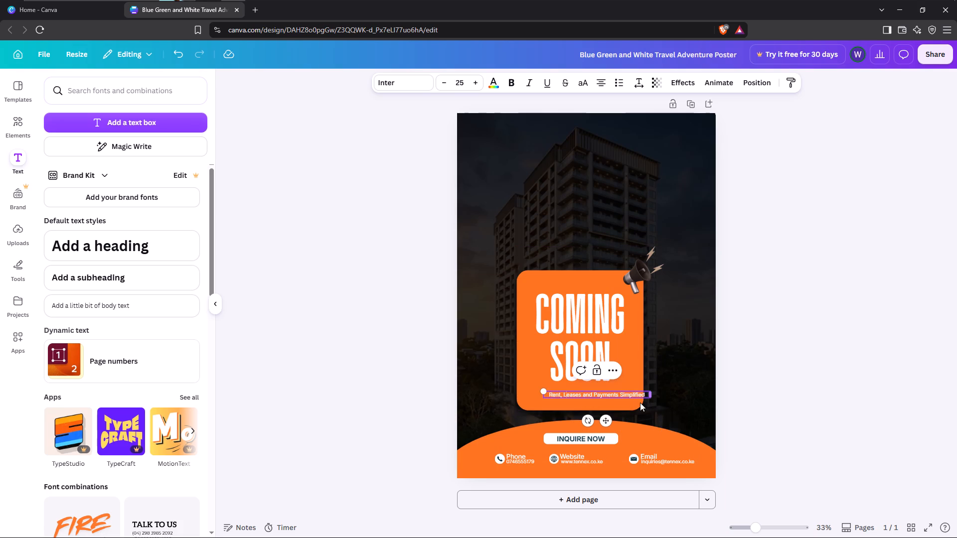
left_click(563, 404)
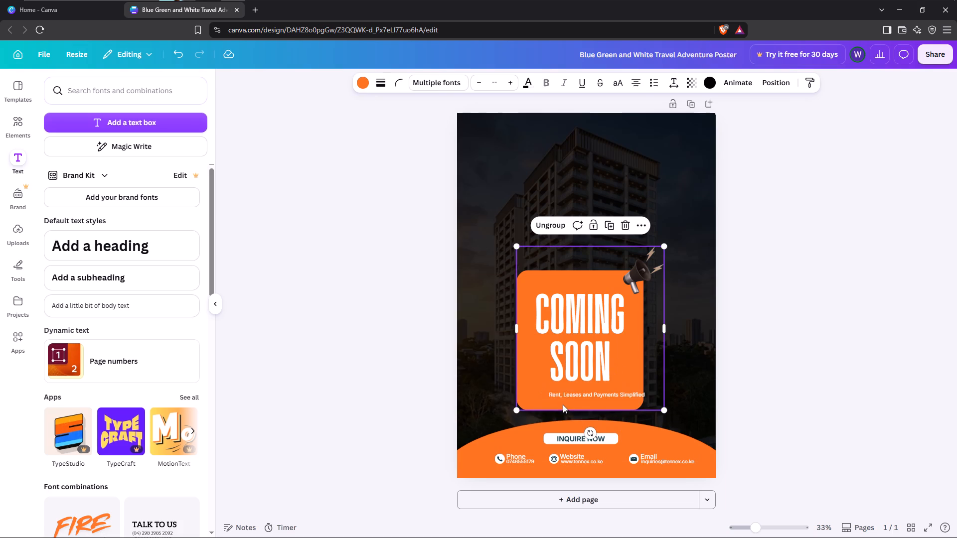
Move the tagline inside the orange card so that it is horizontally centred beneath the COMING SOON heading.
left_click(572, 393)
left_click_drag(572, 393, 564, 392)
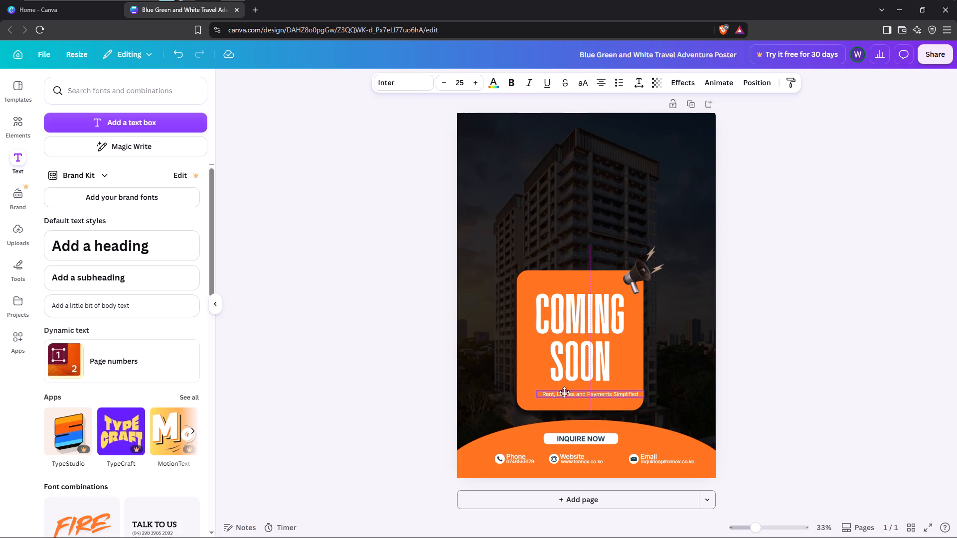
left_click_drag(564, 392, 559, 390)
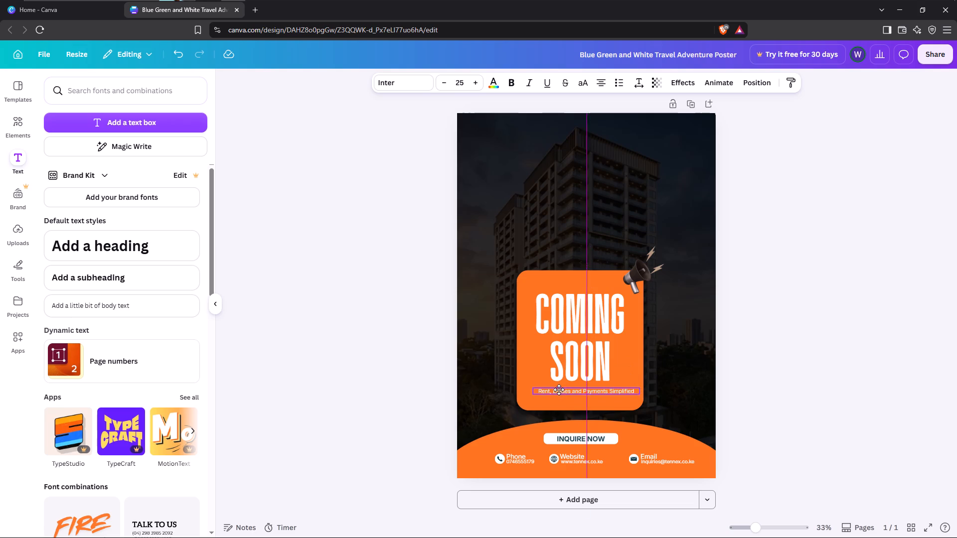
left_click_drag(559, 390, 561, 393)
left_click(846, 354)
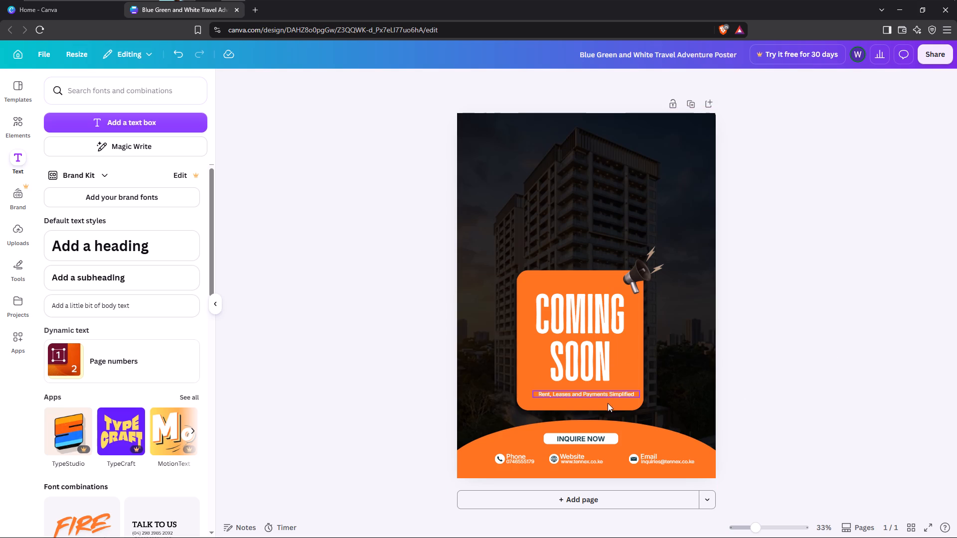
left_click_drag(594, 396, 590, 395)
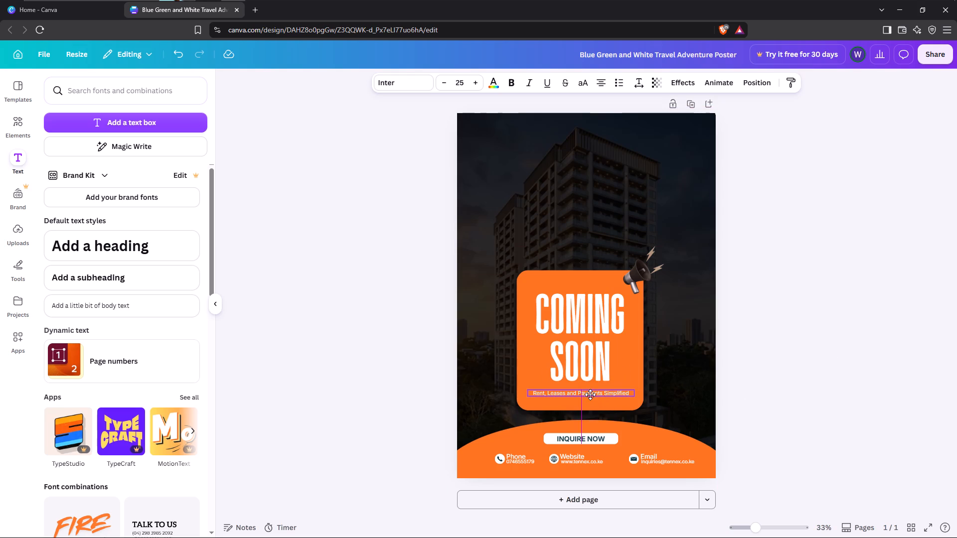
left_click_drag(590, 395, 587, 394)
left_click(777, 386)
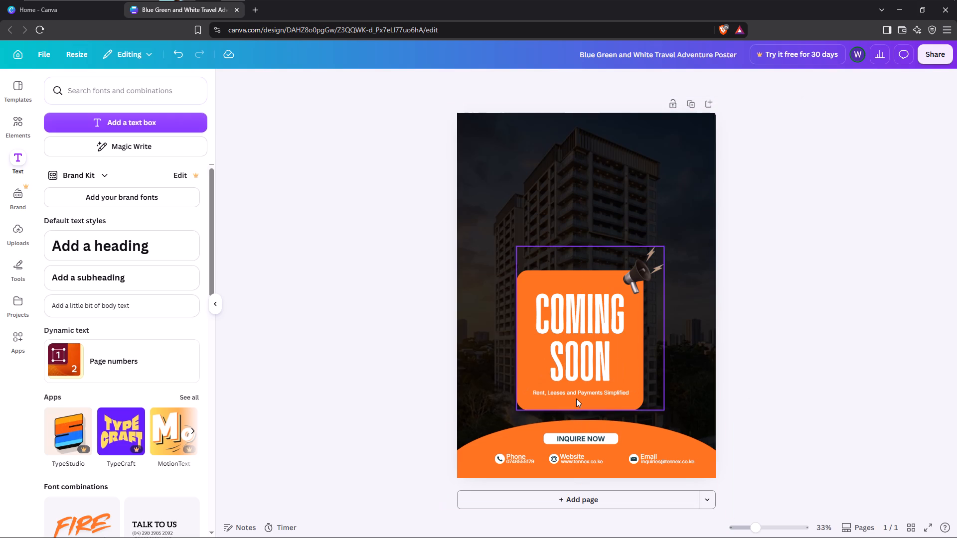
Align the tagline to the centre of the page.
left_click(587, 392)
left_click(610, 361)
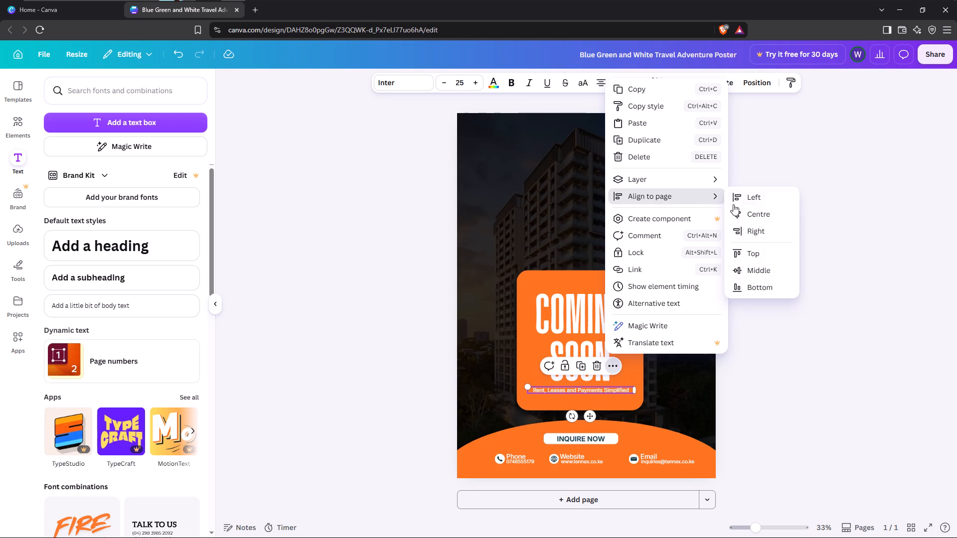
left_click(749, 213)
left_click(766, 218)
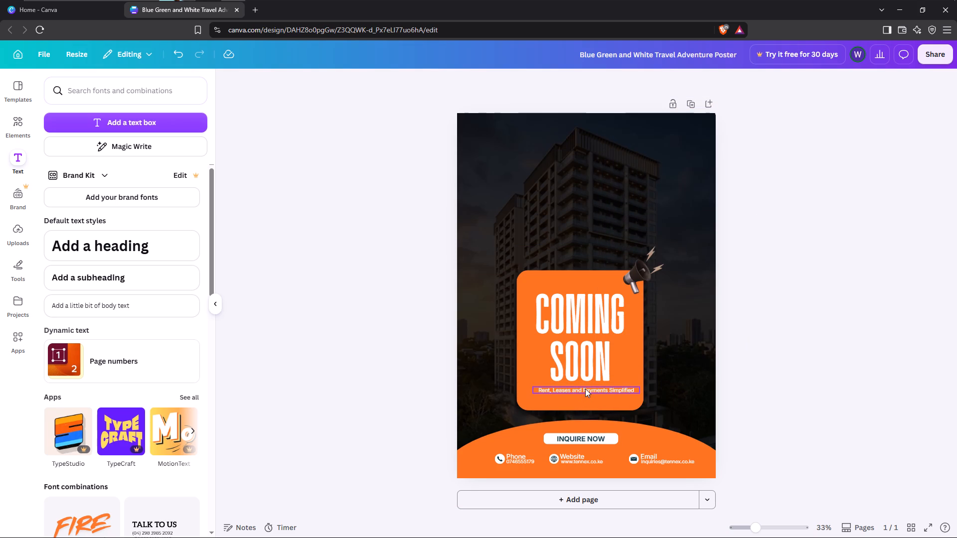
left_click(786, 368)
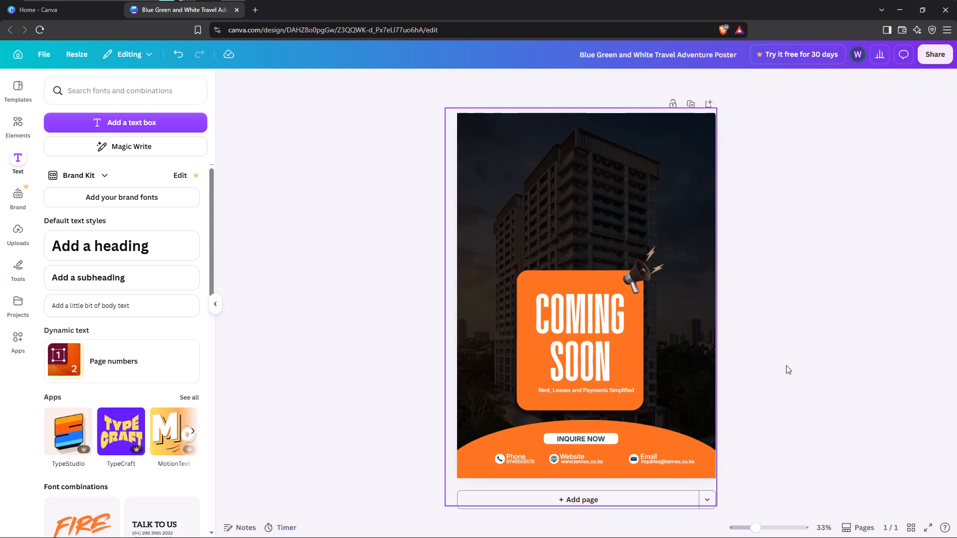
Reposition the tagline so it is centred below the COMING SOON heading, with a small gap beneath the word SOON.
left_click(581, 391)
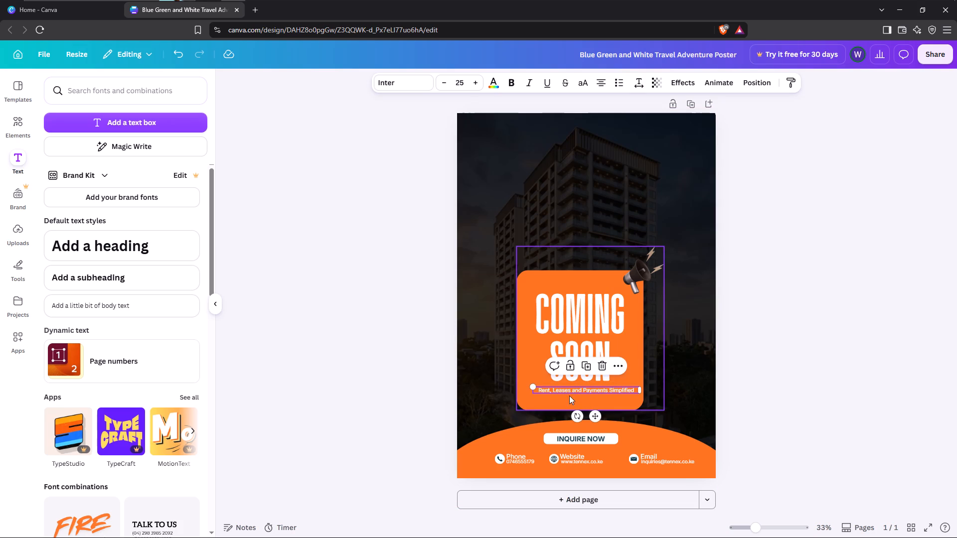
left_click_drag(568, 388, 566, 389)
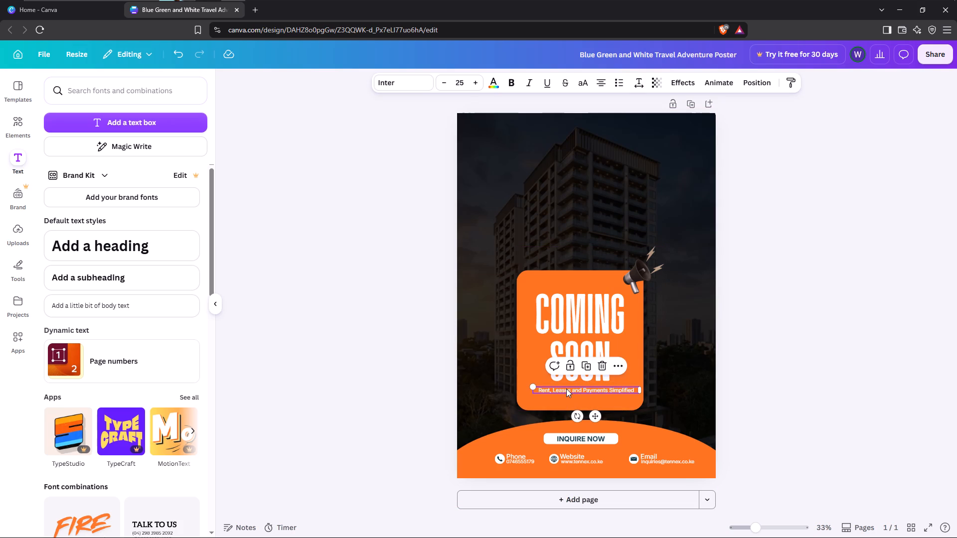
left_click_drag(566, 389, 563, 389)
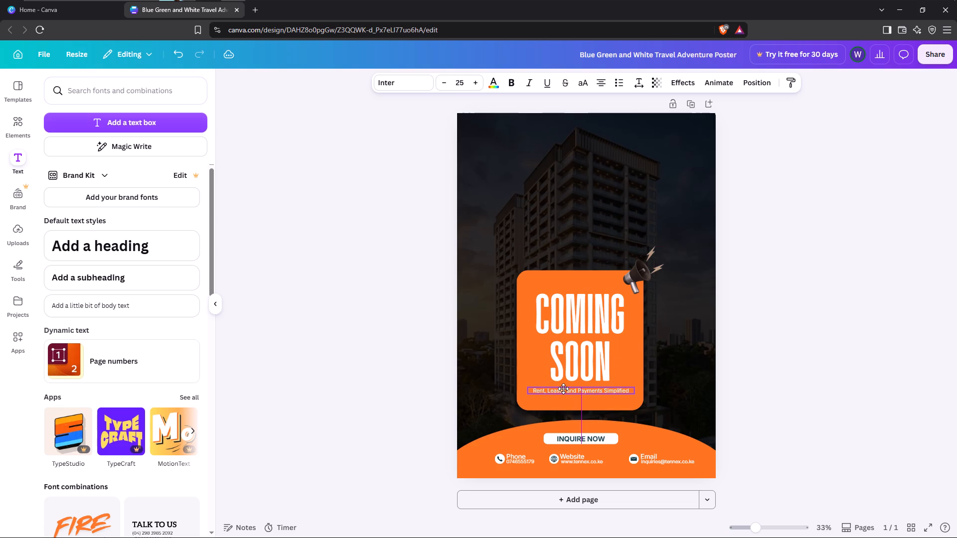
left_click_drag(563, 389, 561, 387)
left_click(892, 331)
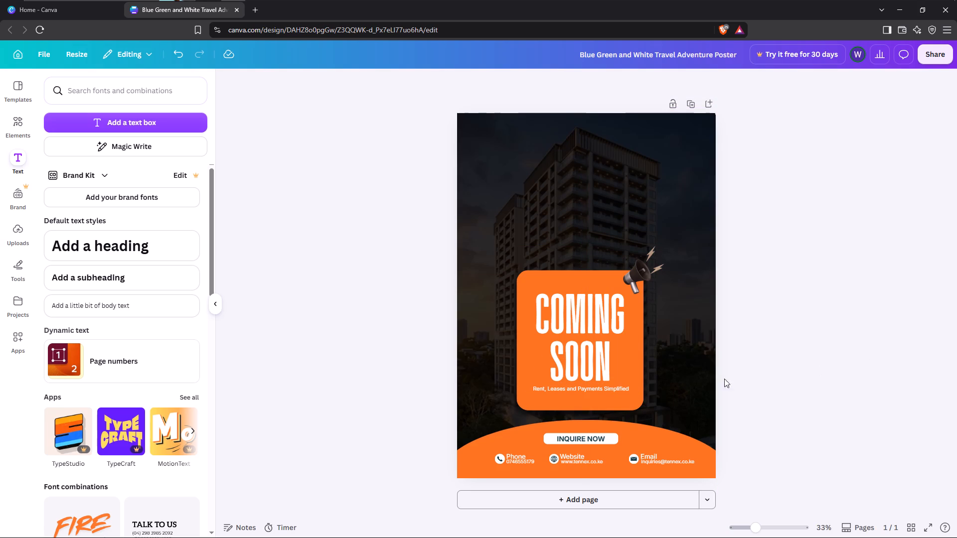
left_click(574, 387)
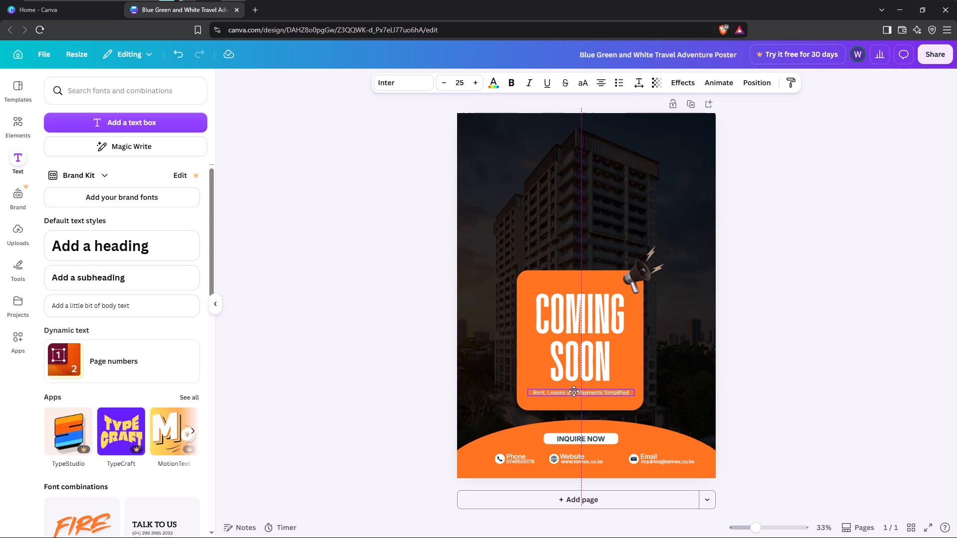
left_click(708, 349)
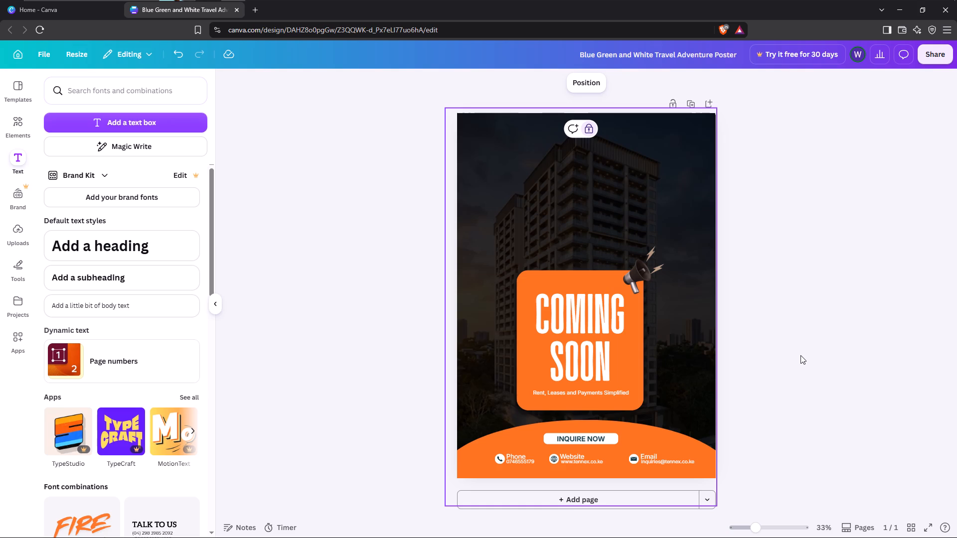
left_click(307, 352)
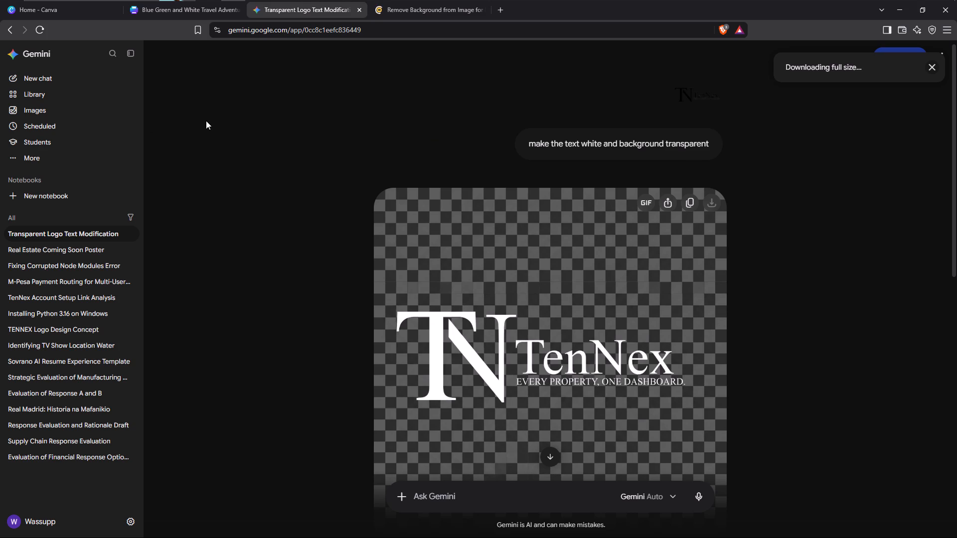
left_click(410, 17)
left_click(146, 7)
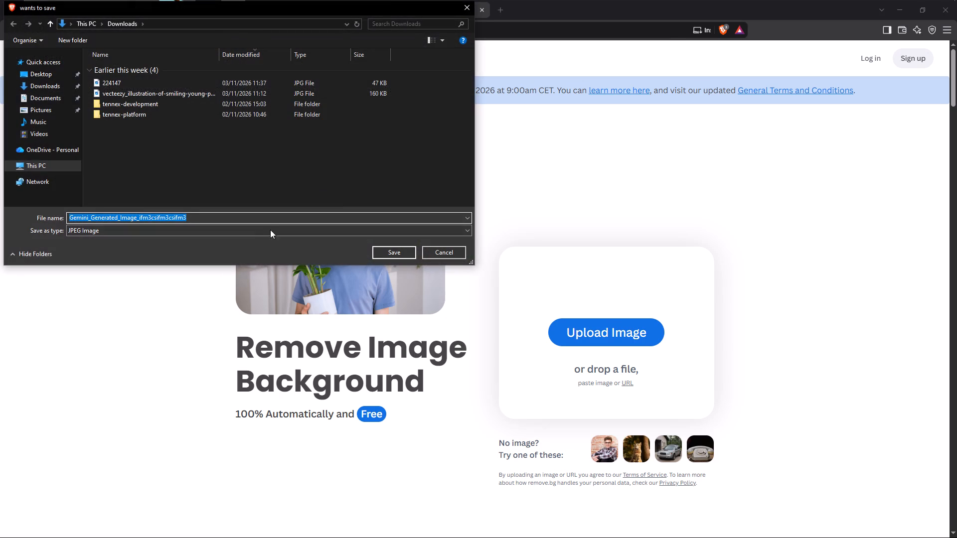
left_click(400, 253)
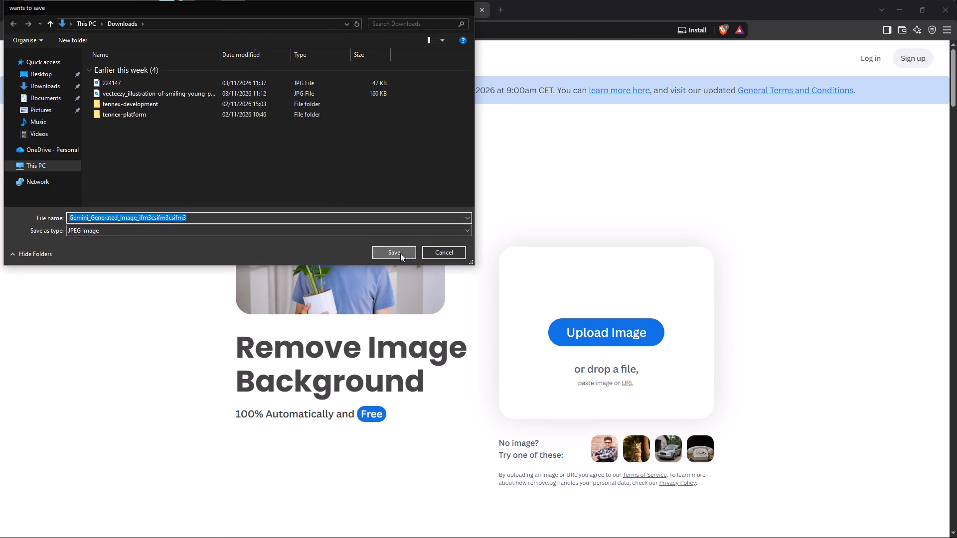
Upload the downloaded Gemini logo JPG to remove.bg for background removal.
left_click(586, 332)
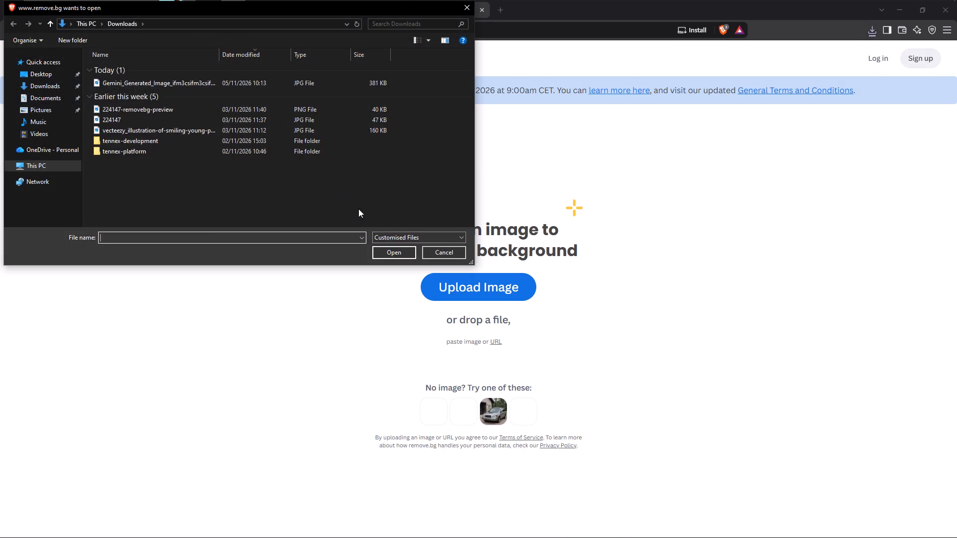
left_click(153, 84)
left_click(392, 250)
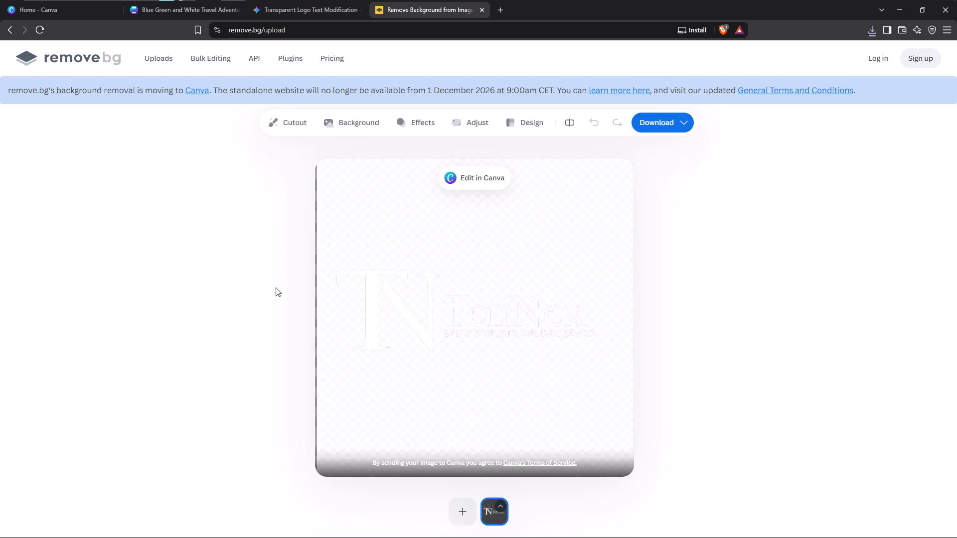
Download the free 500 x 500 preview of the cut-out logo and save it to the Downloads folder.
left_click(653, 123)
left_click(646, 147)
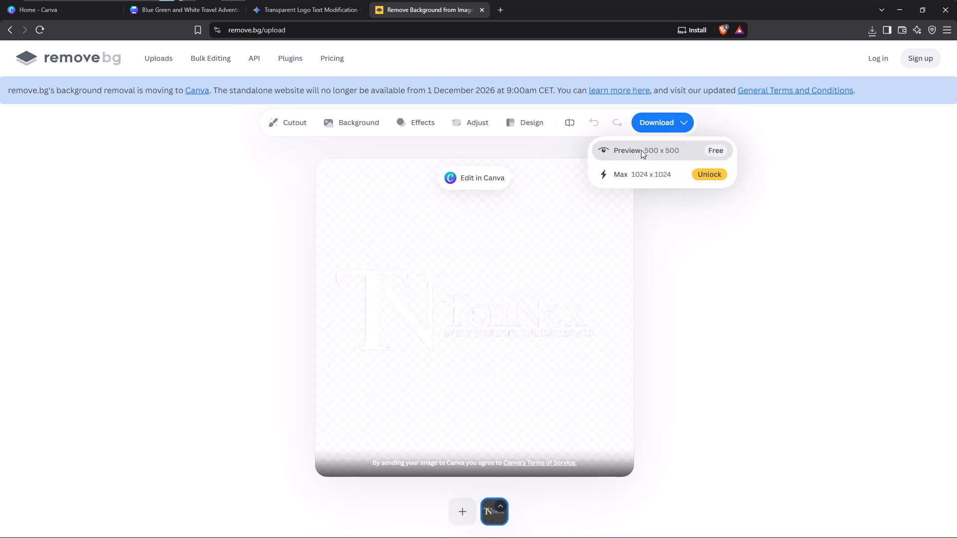
left_click(410, 254)
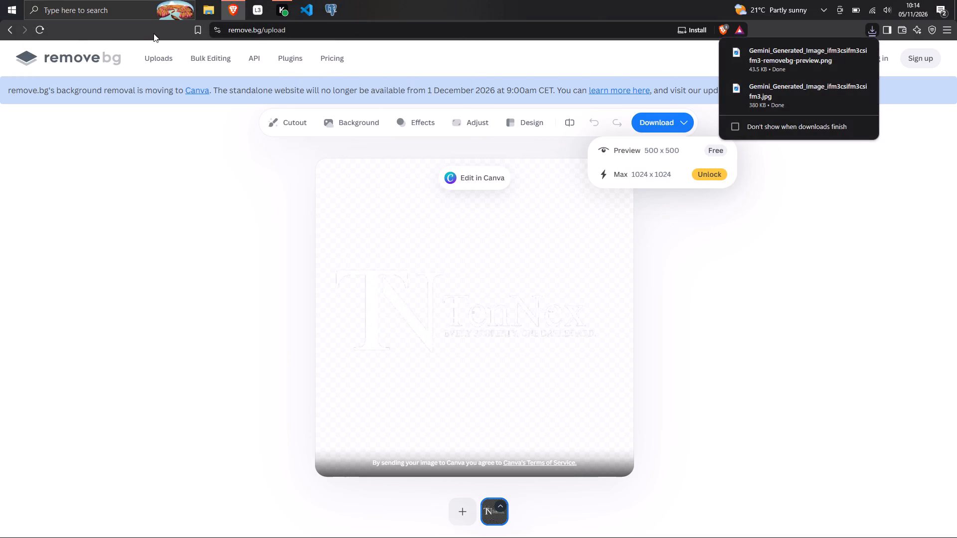
Switch to the Canva poster design and add the downloaded removebg-preview PNG logo to the page.
left_click(159, 18)
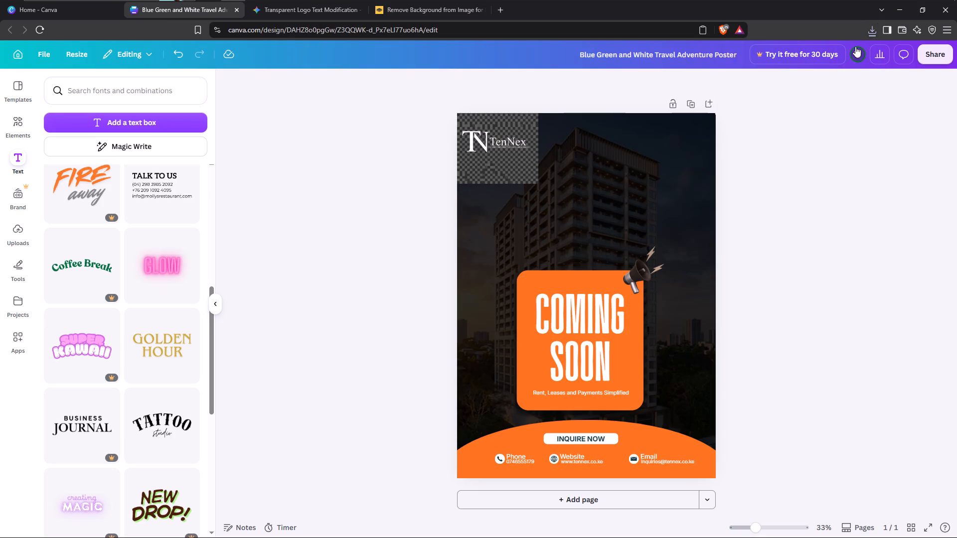
left_click(872, 32)
left_click_drag(806, 75, 568, 128)
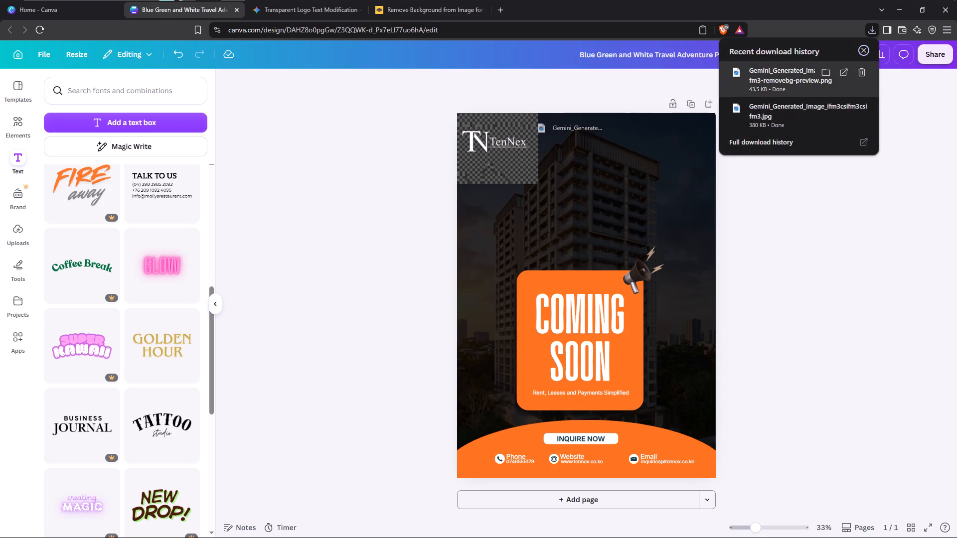
left_click_drag(568, 128, 521, 136)
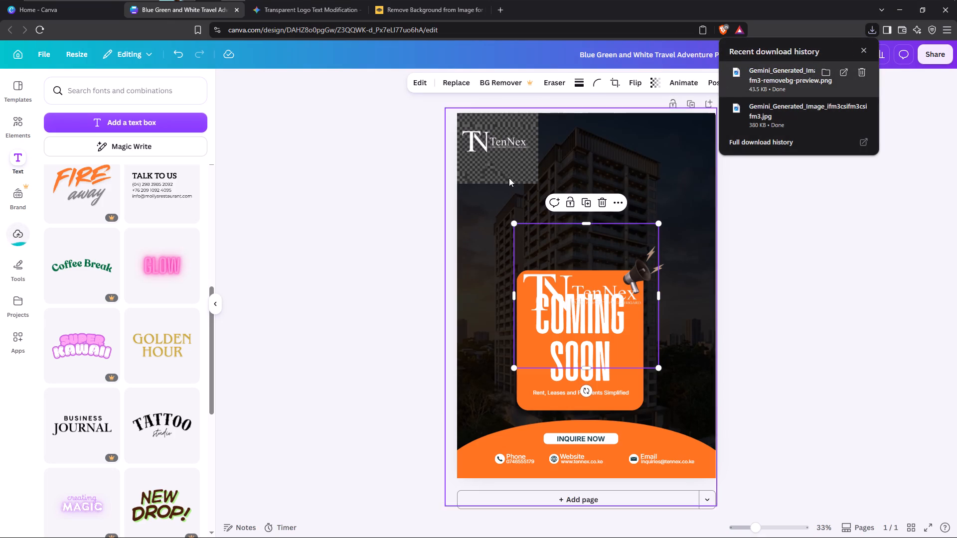
Delete the old checkered-background TenNex logo from the poster's top-left corner.
left_click(502, 169)
key("Delete")
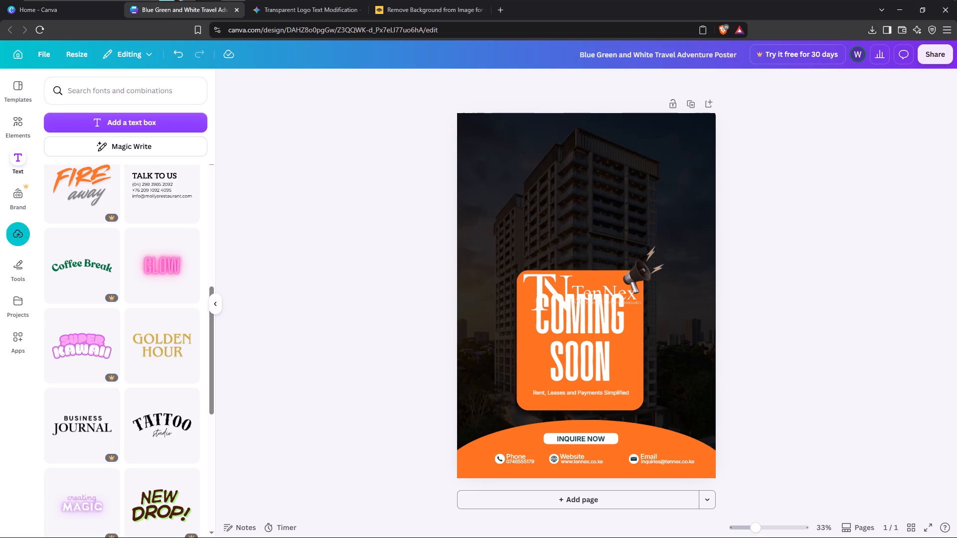
Move the transparent logo to the poster's top-left corner and shrink its frame to just over a third of the poster's width.
left_click_drag(563, 293, 502, 134)
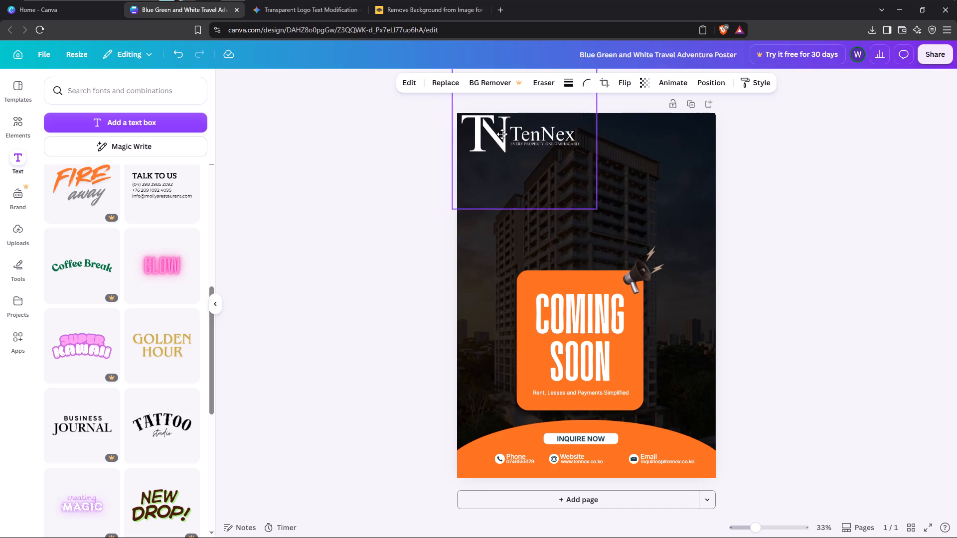
left_click_drag(502, 134, 503, 171)
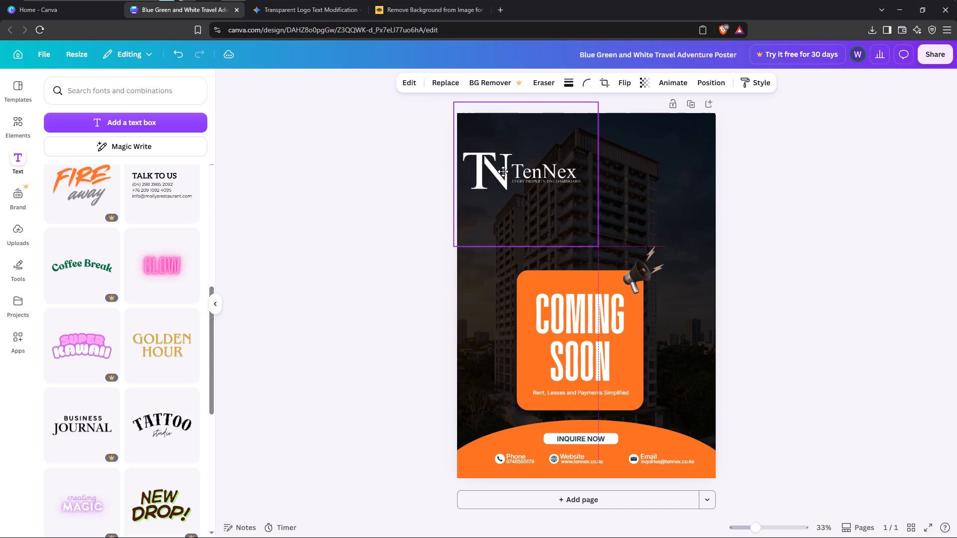
left_click_drag(503, 171, 508, 184)
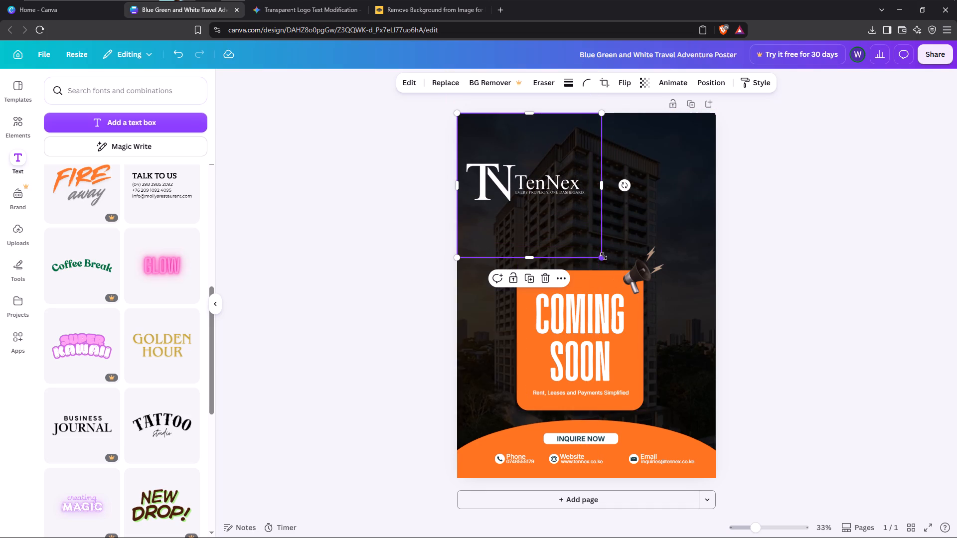
left_click_drag(602, 258, 560, 200)
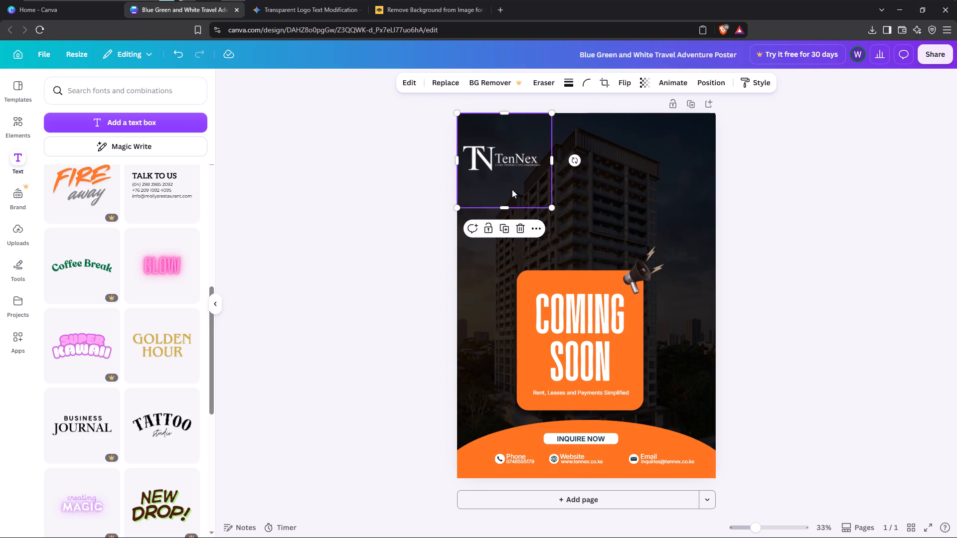
left_click_drag(511, 184, 510, 161)
left_click(514, 171)
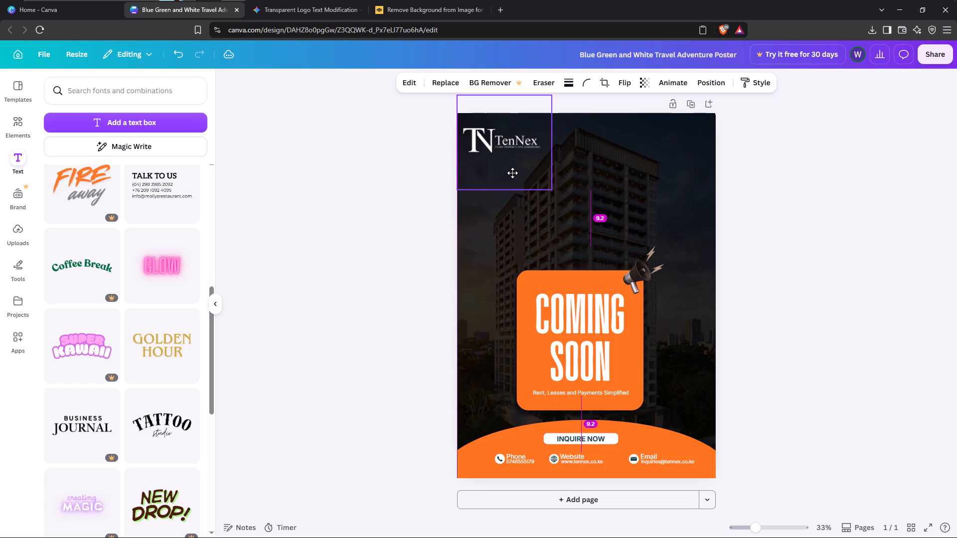
left_click(823, 186)
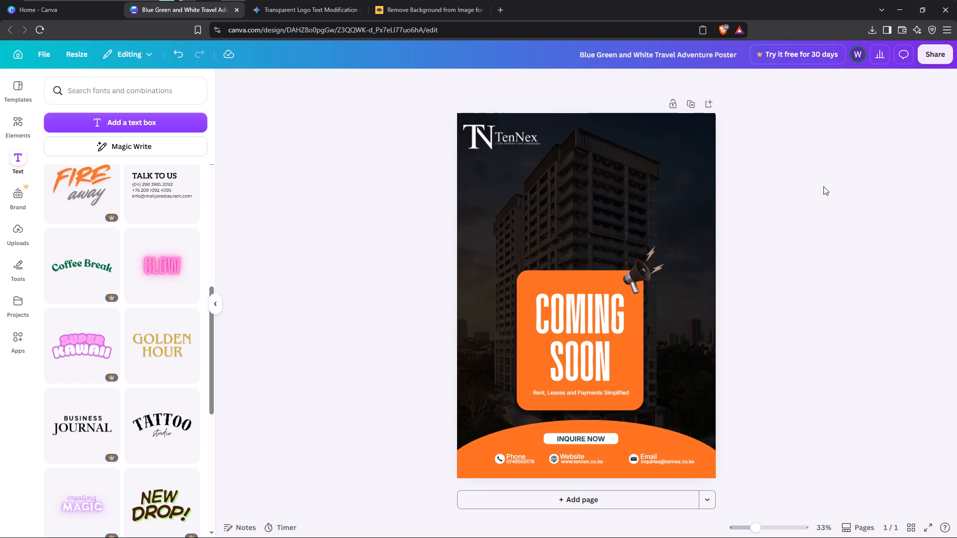
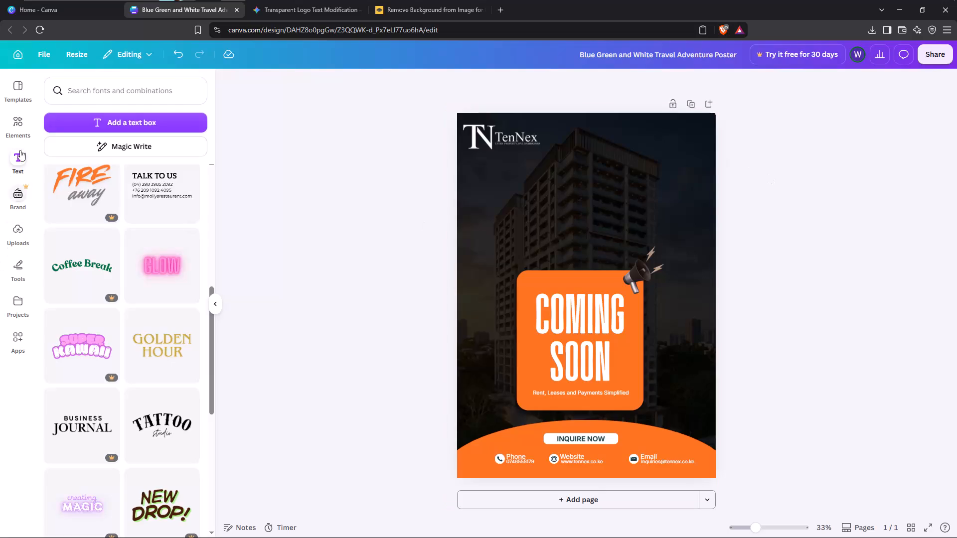
Add a text box to the poster, place it between the logo and the orange box, and widen it to about a quarter of the poster's width.
left_click(135, 124)
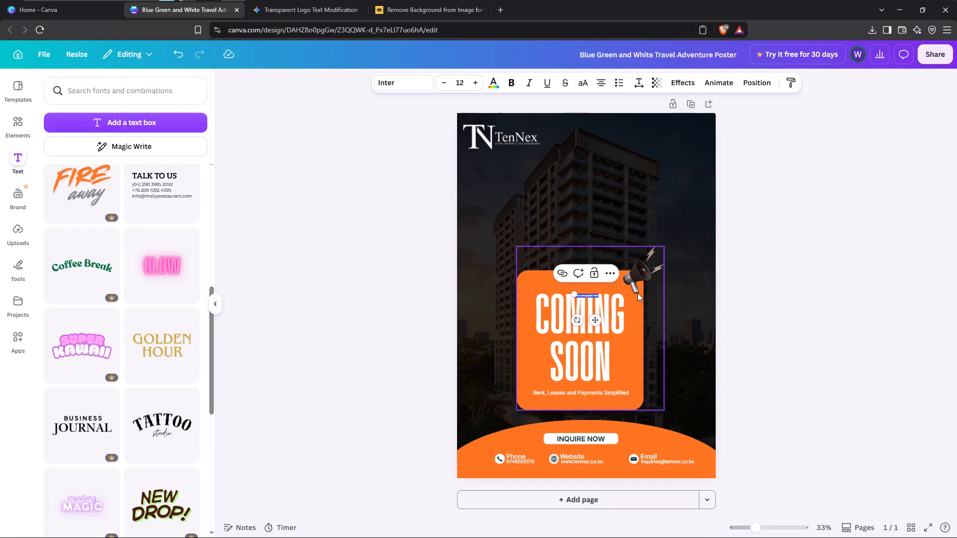
left_click(589, 295)
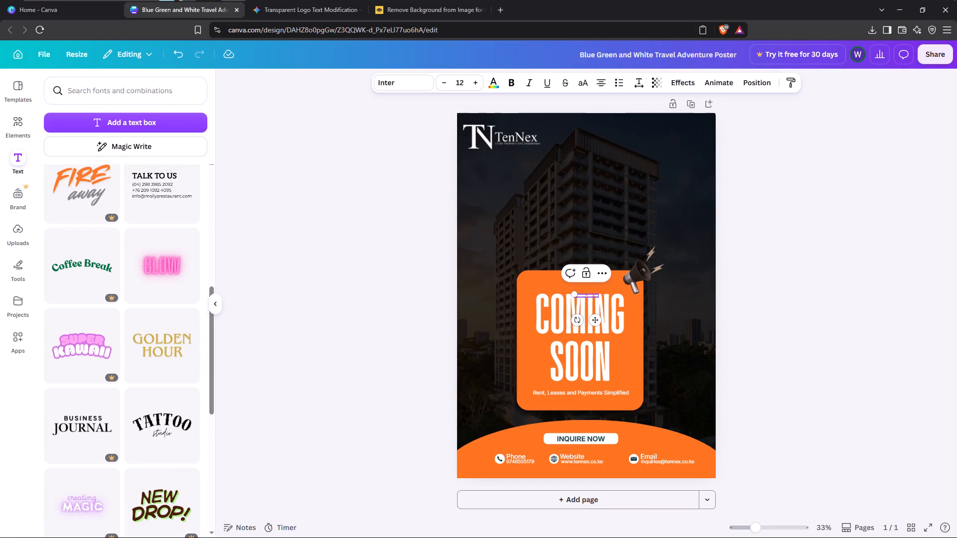
left_click_drag(582, 296, 575, 255)
left_click(581, 296)
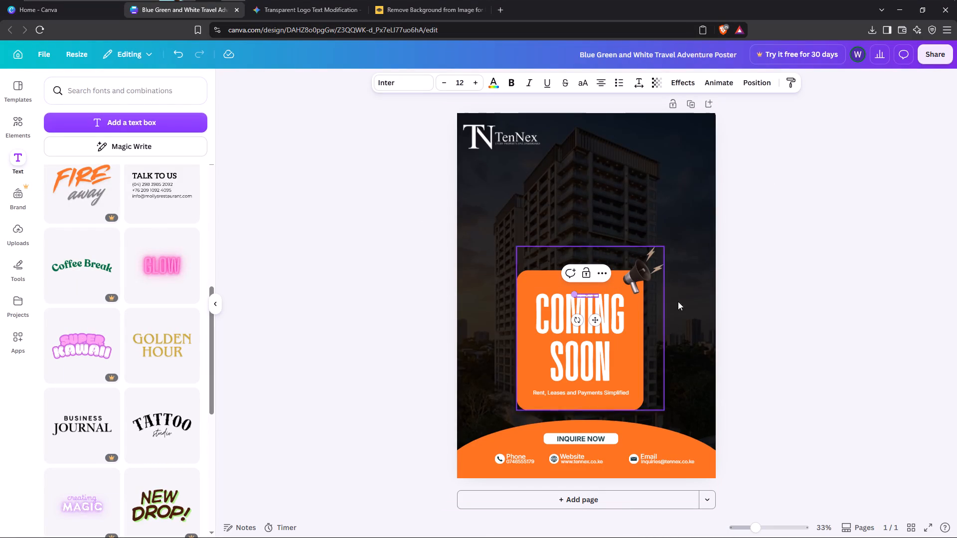
left_click(740, 318)
left_click_drag(583, 296, 575, 224)
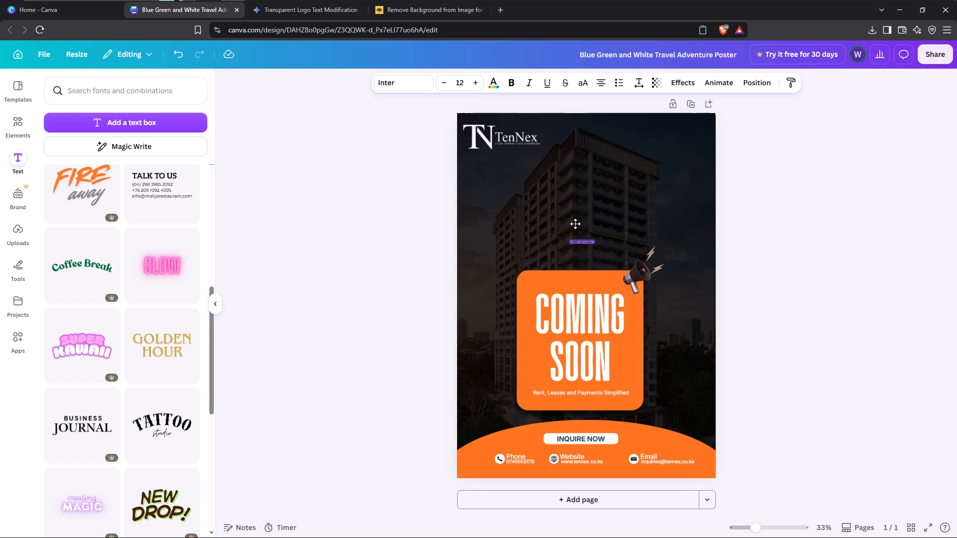
left_click_drag(575, 224, 554, 190)
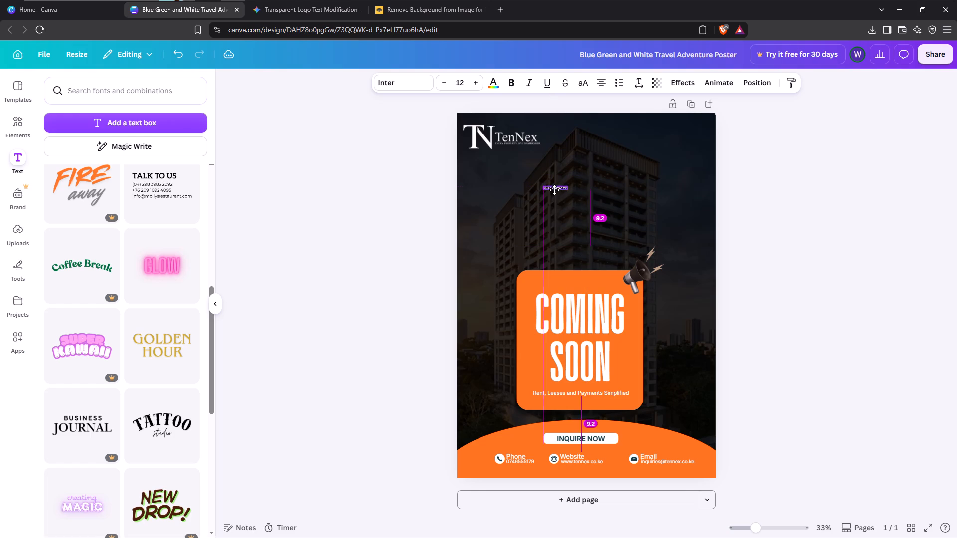
left_click_drag(554, 190, 557, 186)
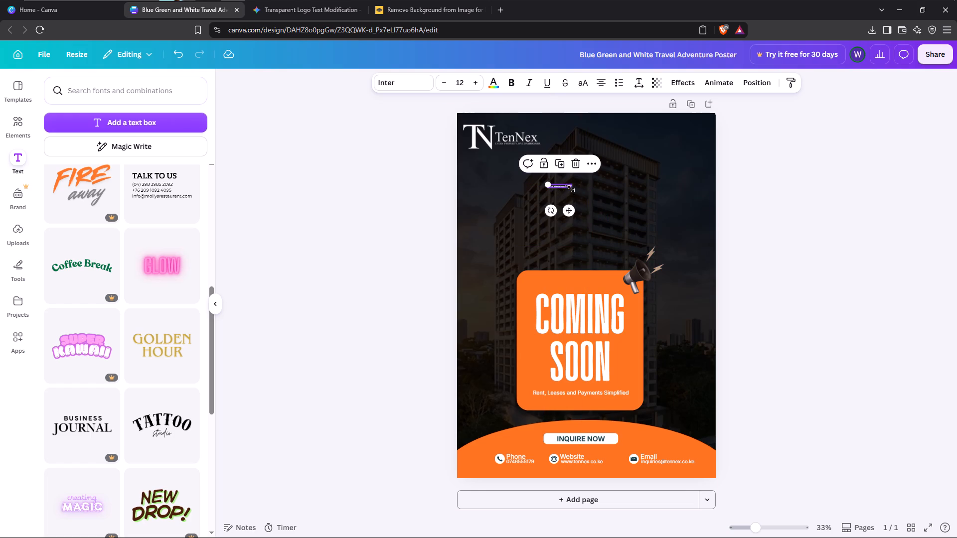
left_click_drag(572, 185, 654, 252)
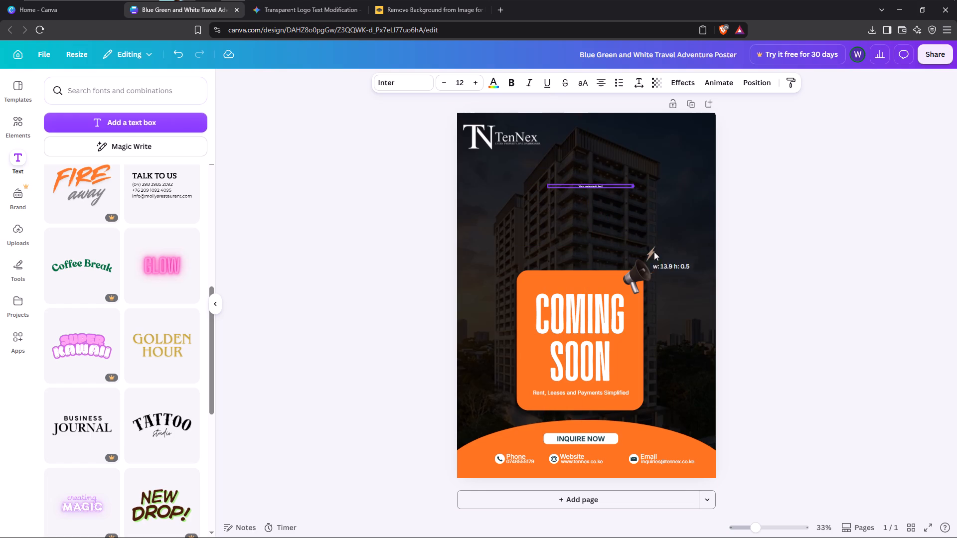
left_click_drag(654, 252, 613, 258)
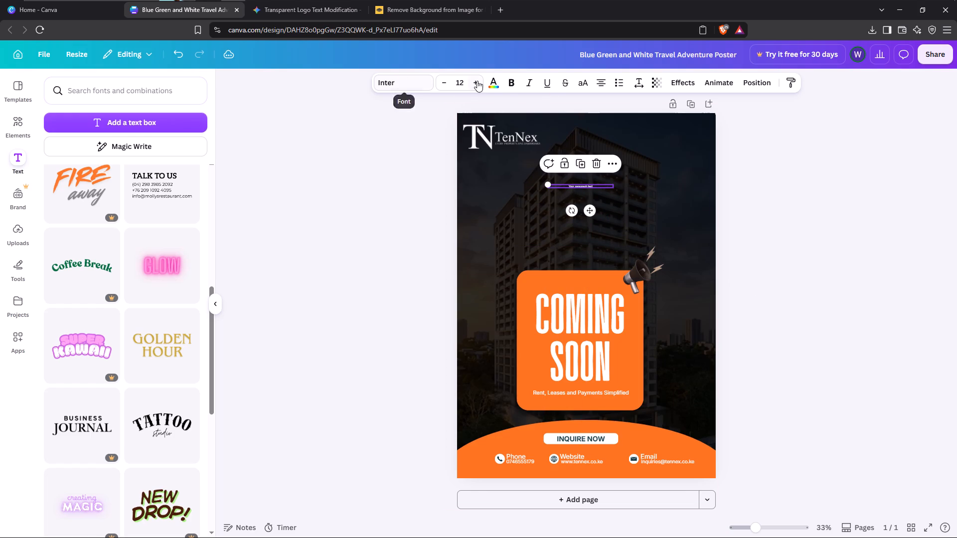
Set the font size of the new paragraph text to 80.
left_click(458, 83)
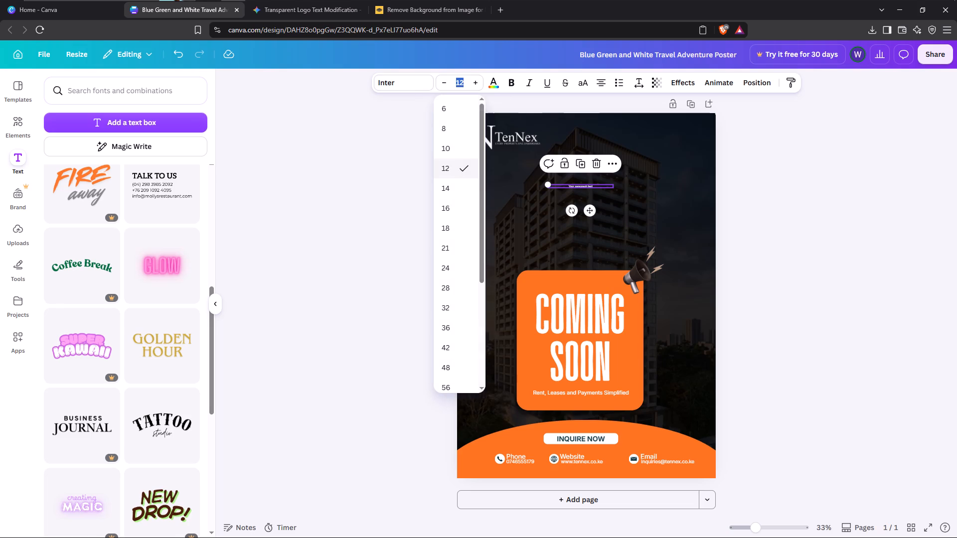
type("80")
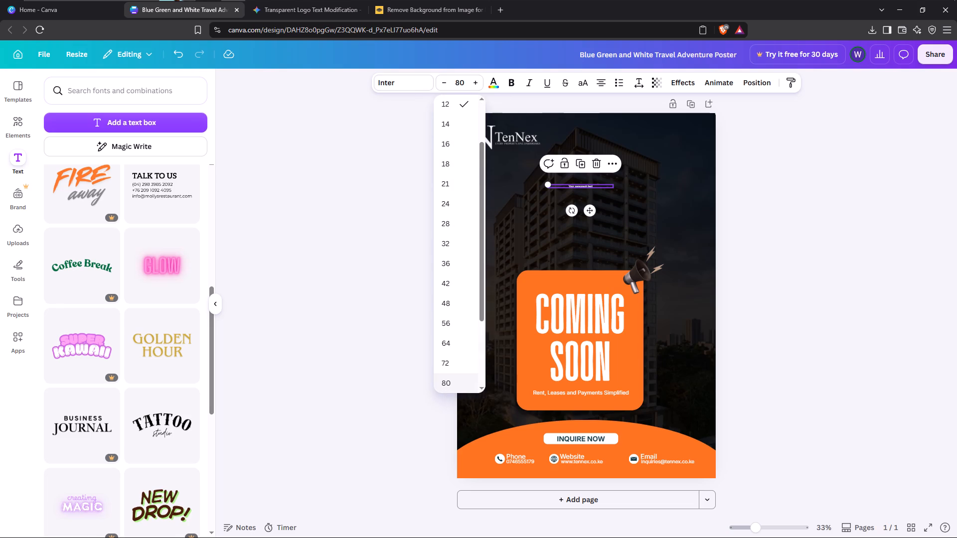
left_click(617, 143)
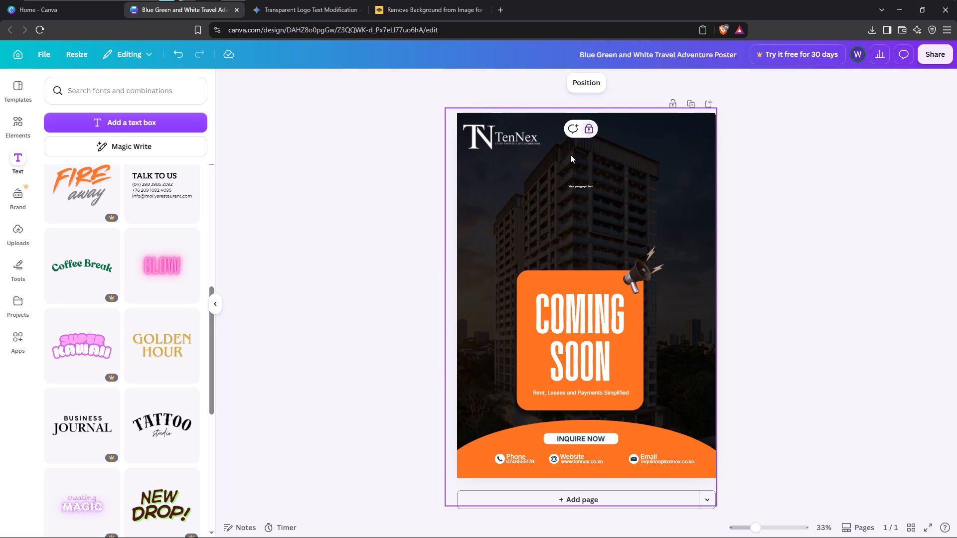
left_click(593, 186)
left_click(456, 84)
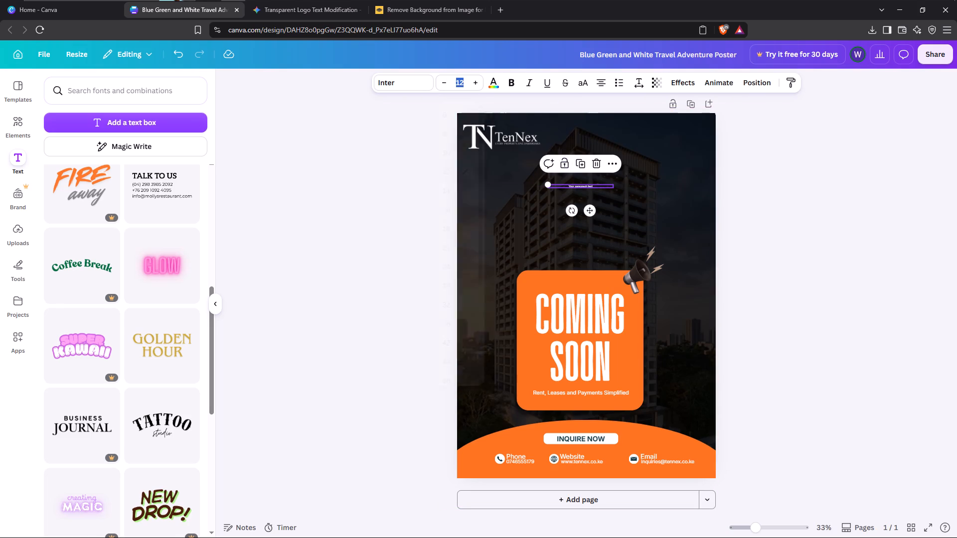
type("80")
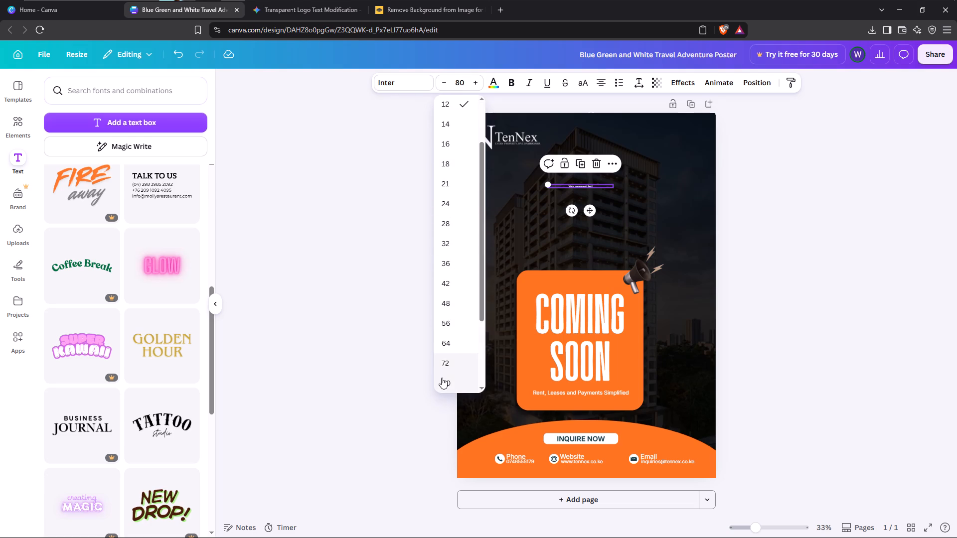
left_click(442, 379)
left_click(643, 224)
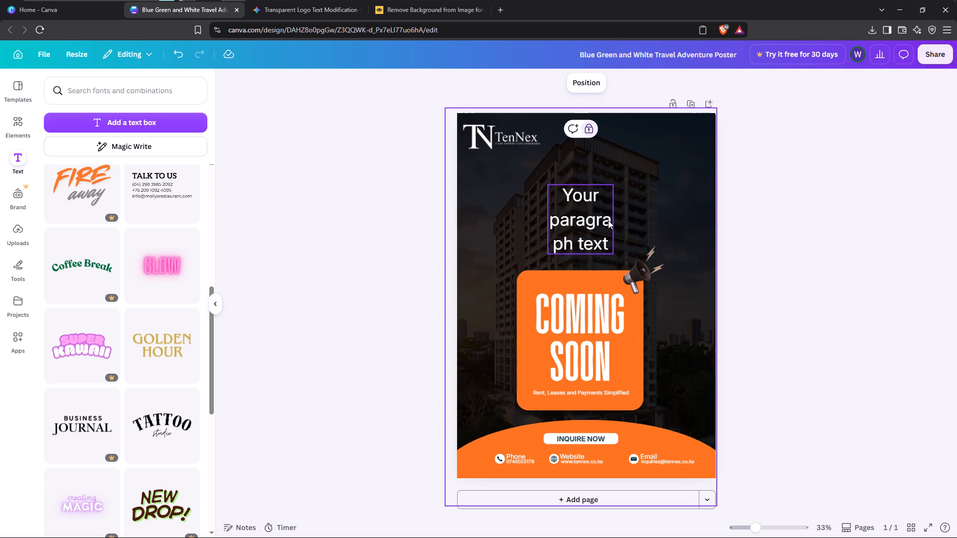
Replace the placeholder paragraph text with INTRODUCING.
double_click(602, 220)
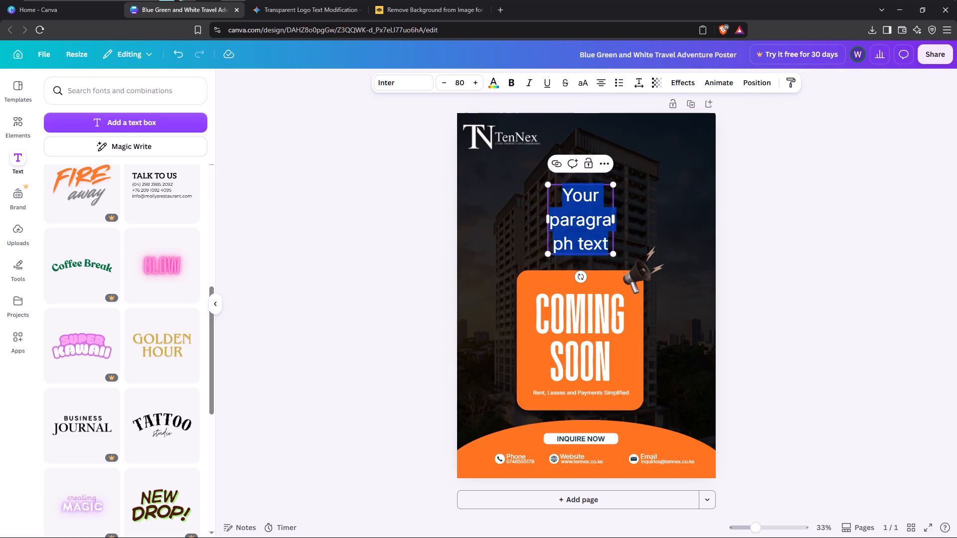
type("In")
key("BackSpace")
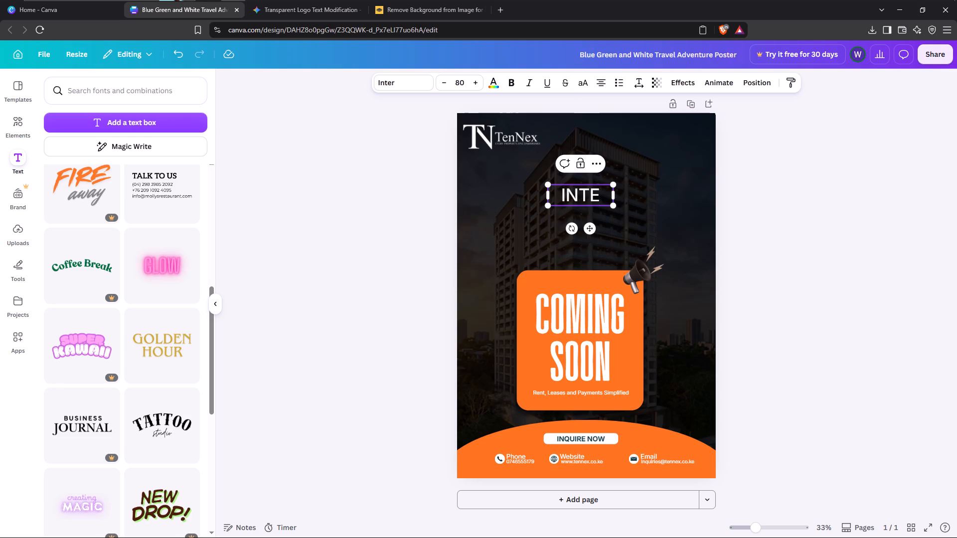
key("BackSpace")
type("RO")
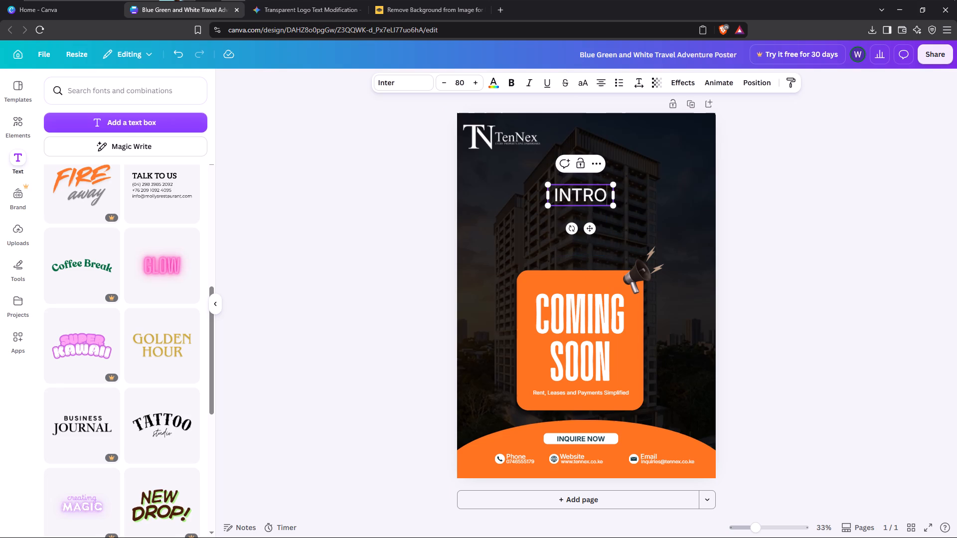
type("DUCIN")
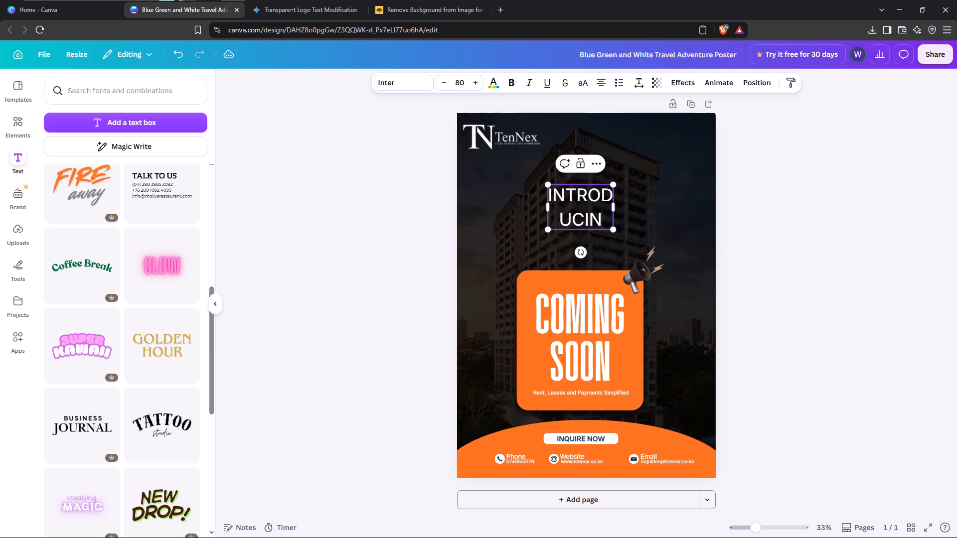
key("g")
left_click(950, 134)
Widen the INTRODUCING text box to fit the word on one line and center it above the orange box, just below the logo.
left_click(590, 203)
left_click_drag(614, 208, 619, 207)
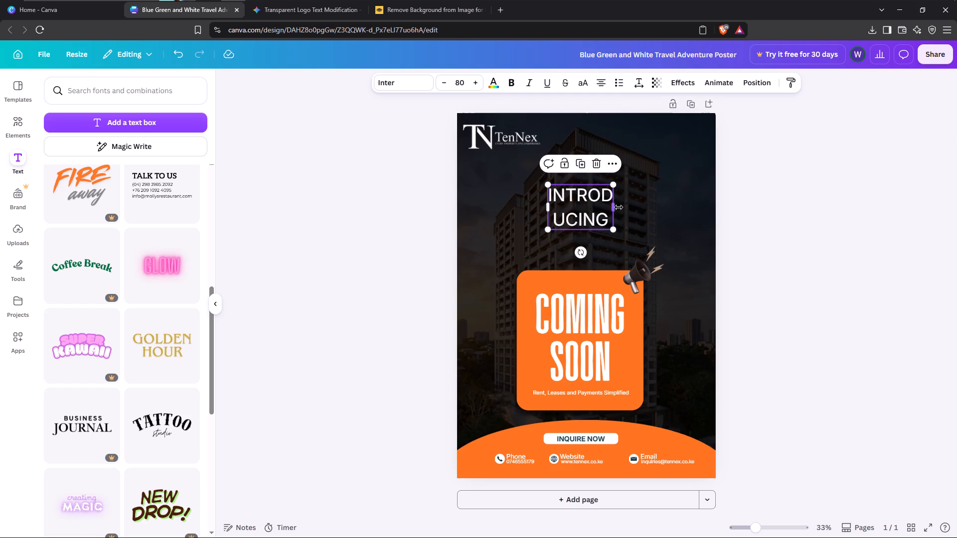
left_click_drag(619, 207, 700, 216)
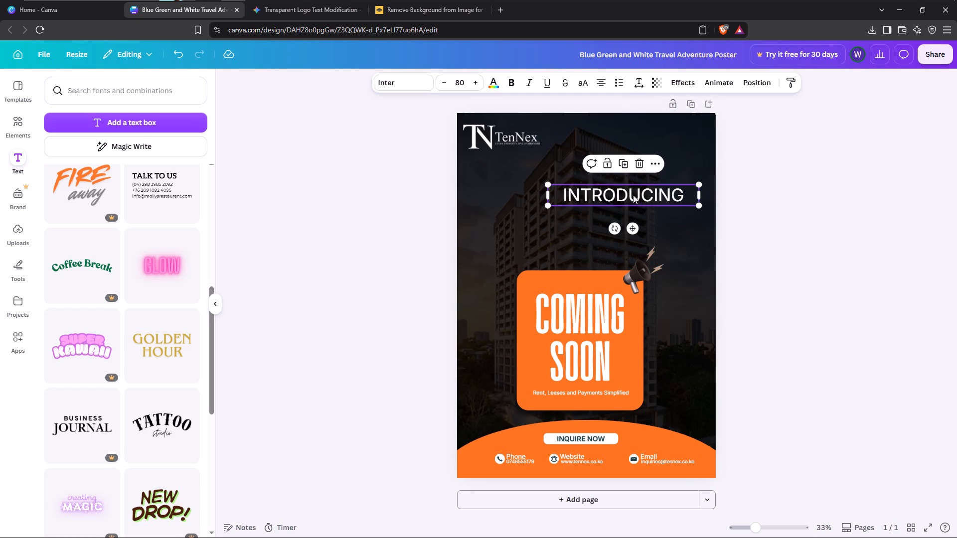
left_click(784, 188)
left_click_drag(669, 194, 631, 173)
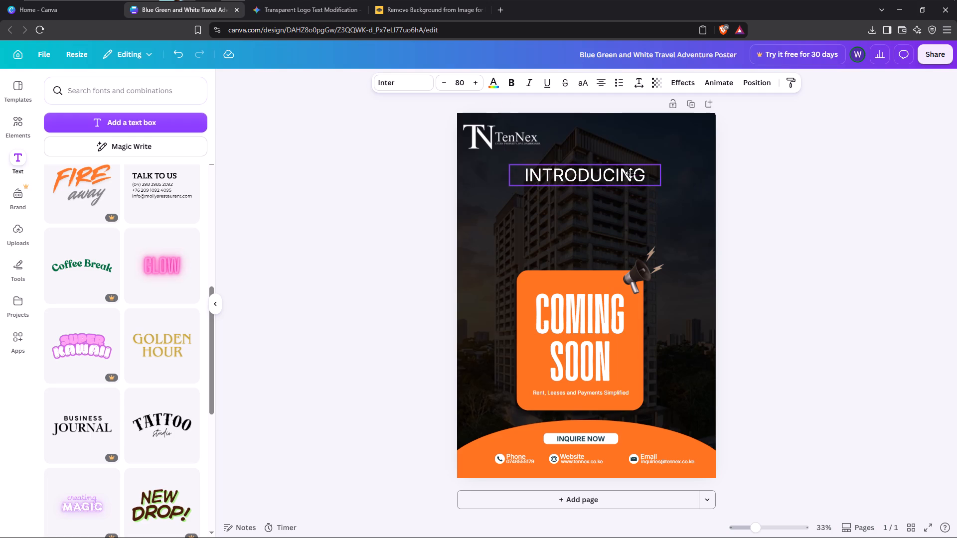
left_click_drag(631, 173, 629, 181)
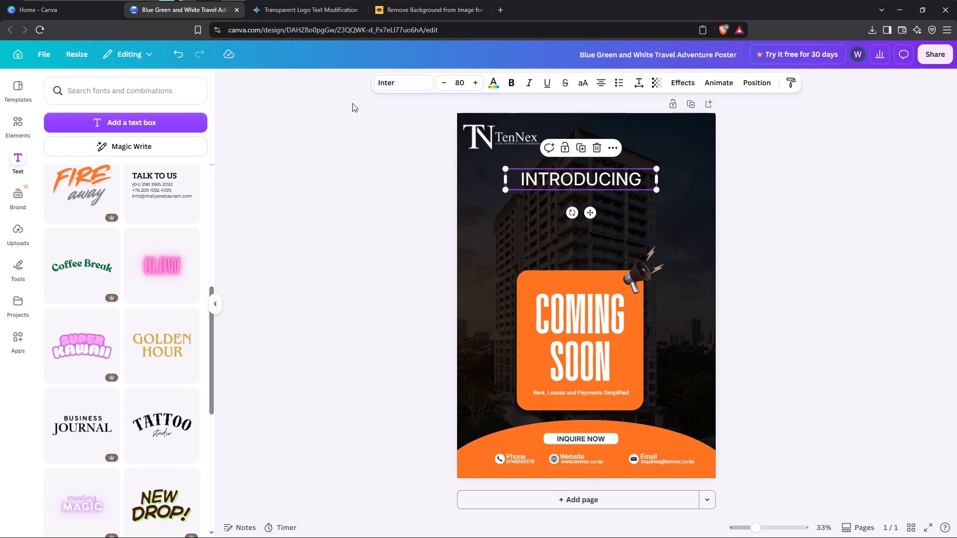
Change the font of the INTRODUCING heading to Archivo Black.
left_click(386, 82)
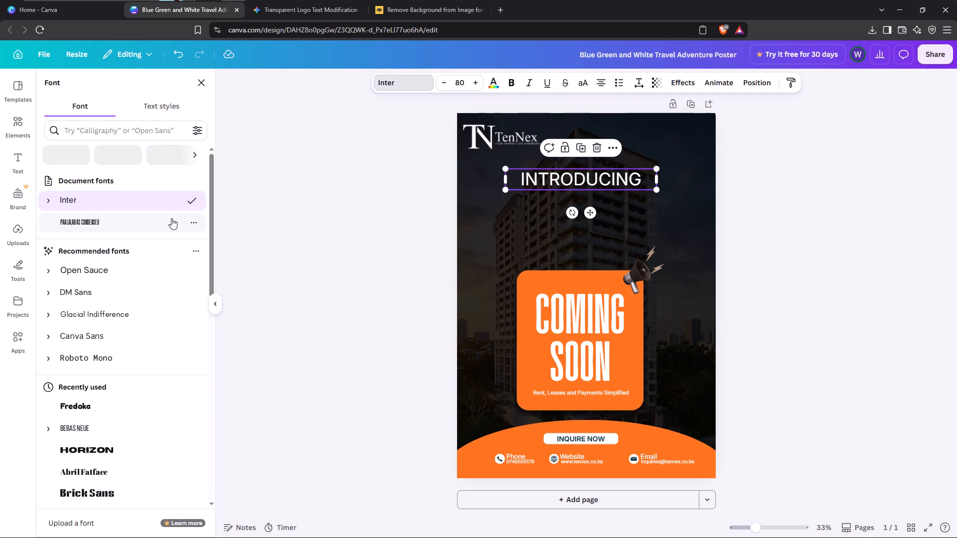
scroll(171, 220, "down", 4)
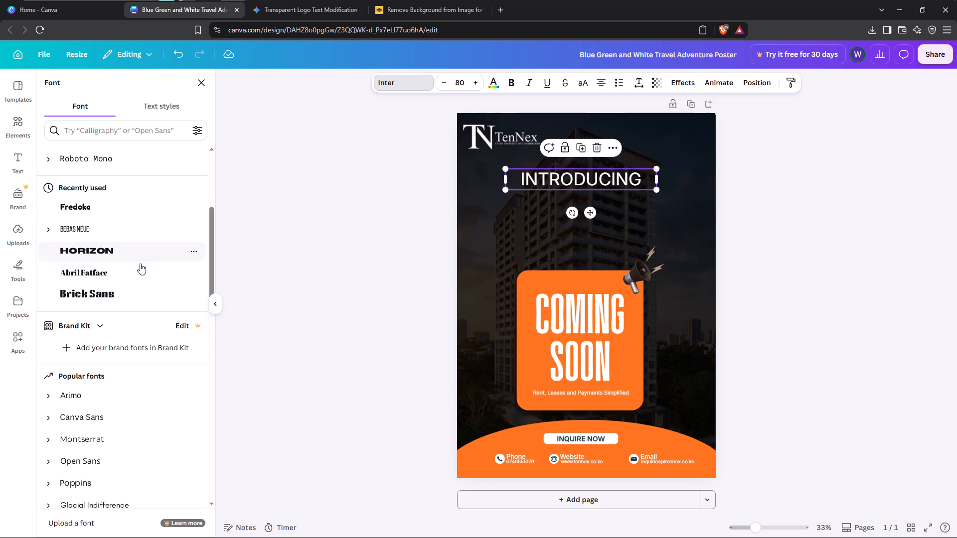
left_click(107, 297)
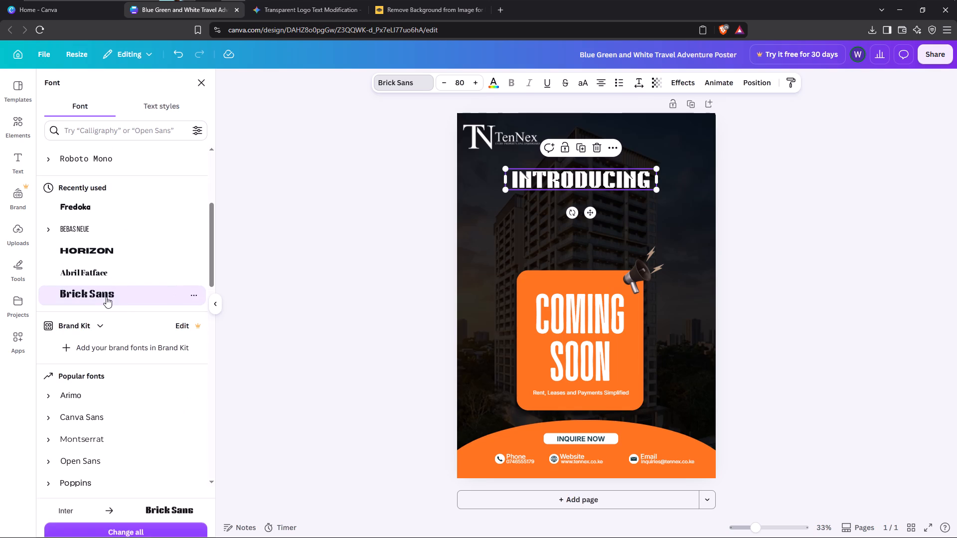
scroll(106, 297, "down", 5)
left_click(121, 341)
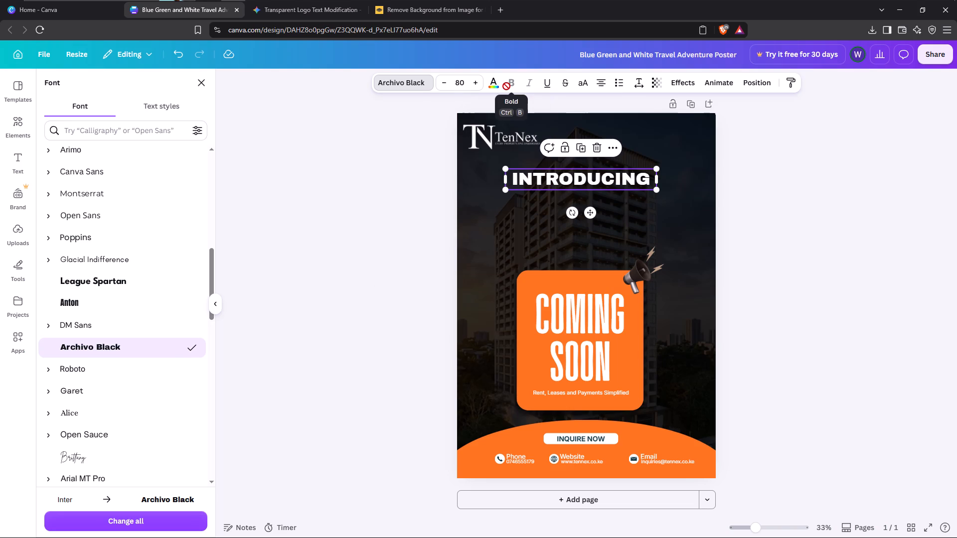
scroll(133, 367, "down", 3)
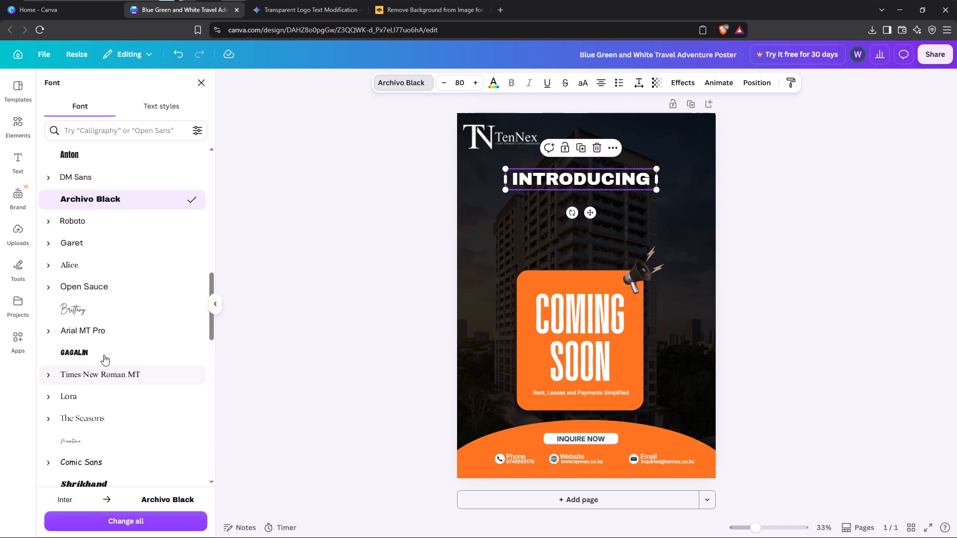
scroll(93, 362, "down", 2)
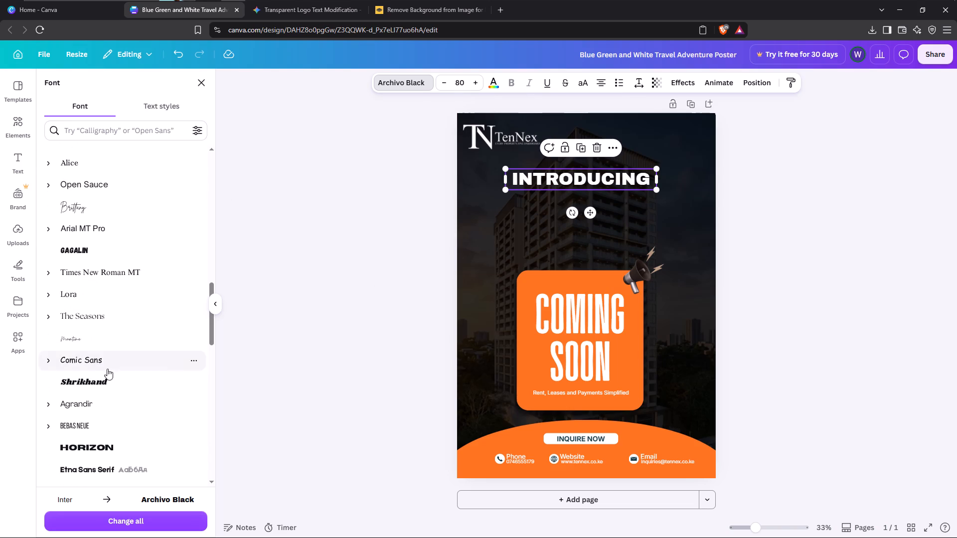
left_click(571, 176)
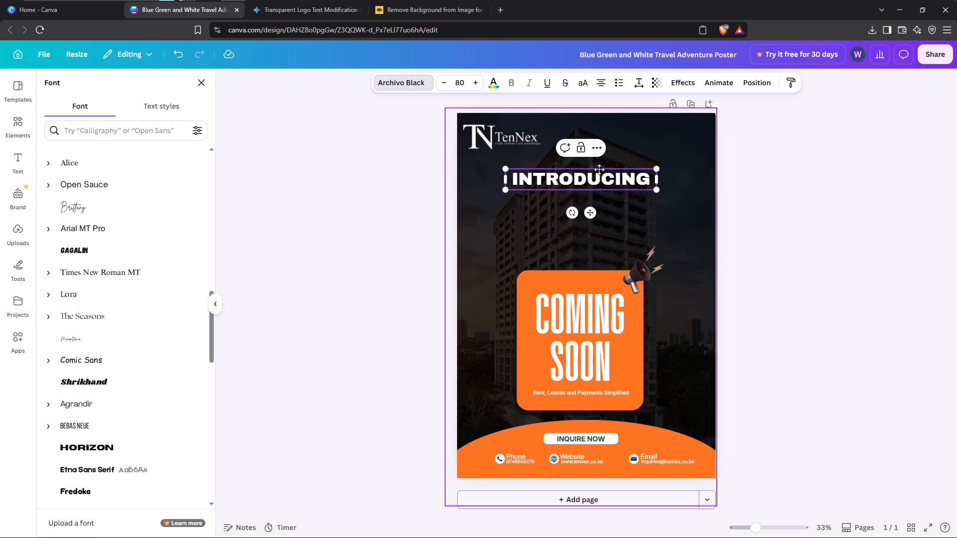
left_click(639, 211)
Duplicate the INTRODUCING heading and align the copy directly beneath the original.
left_click(614, 184)
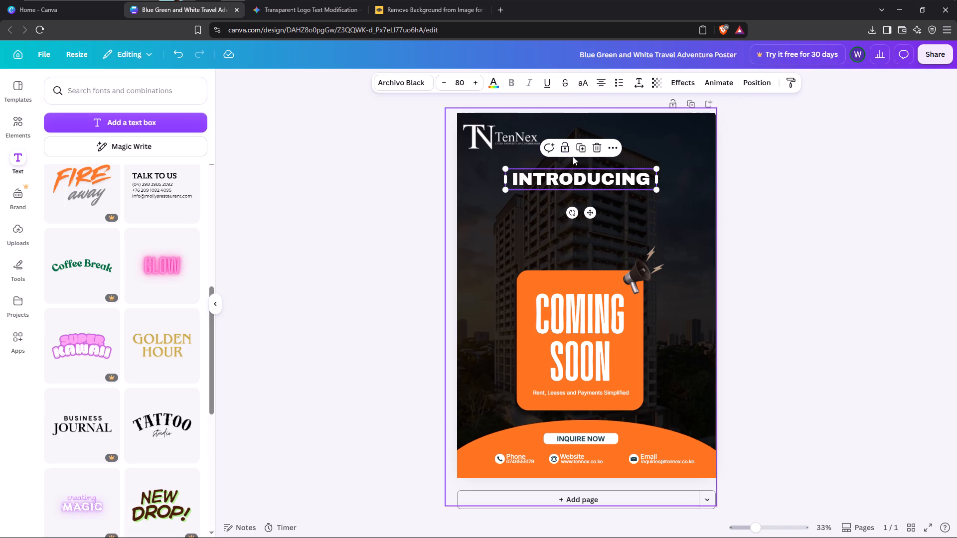
left_click(584, 150)
left_click_drag(568, 181, 571, 198)
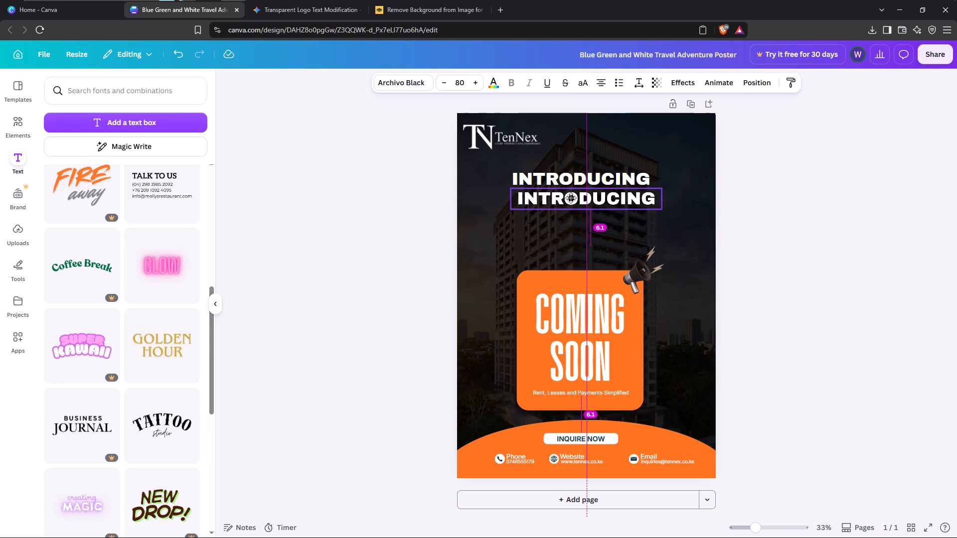
left_click_drag(571, 198, 566, 195)
Replace the text of the lower INTRODUCING copy with TenNex.
double_click(566, 195)
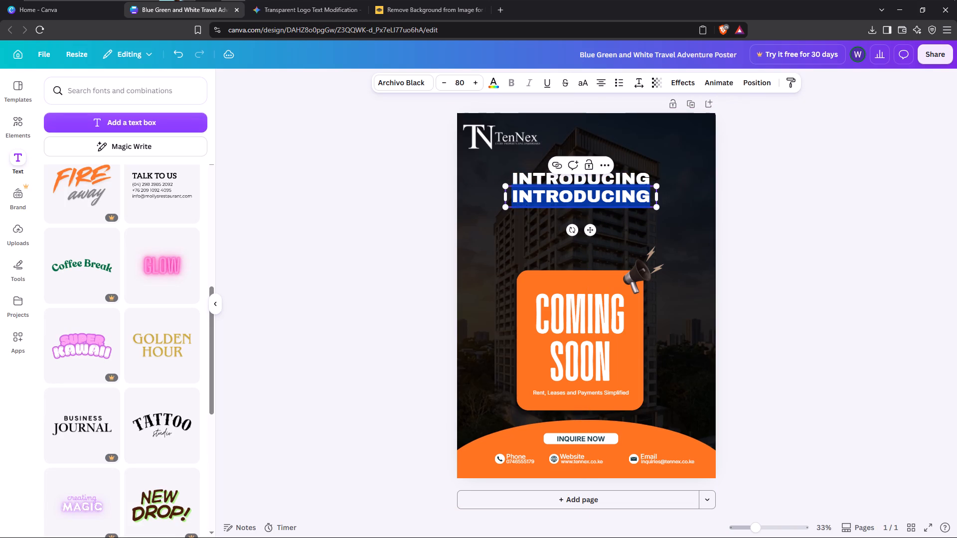
type("tENnE")
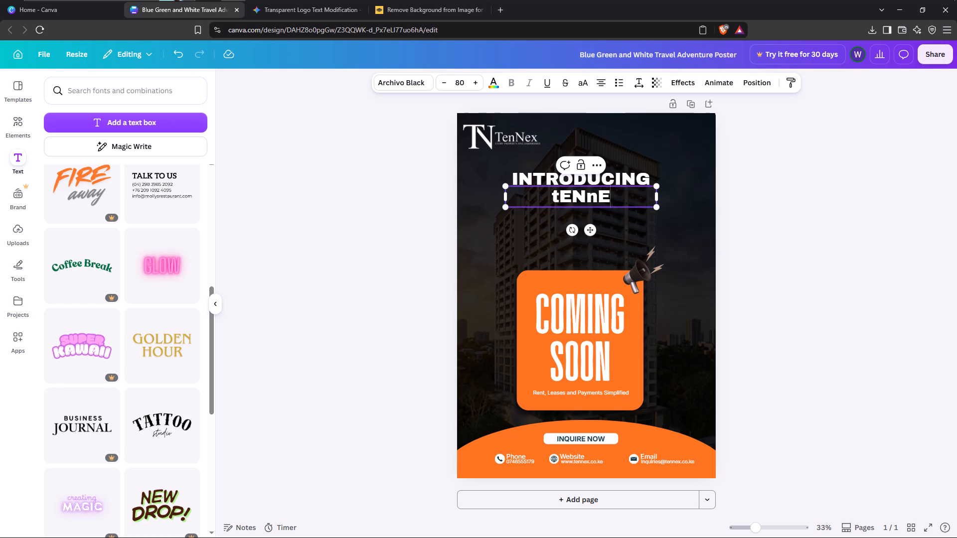
key("BackSpace")
key("BackSpace")
key("BackSpace")
key("BackSpace")
key("BackSpace")
type("Te")
type("nNex")
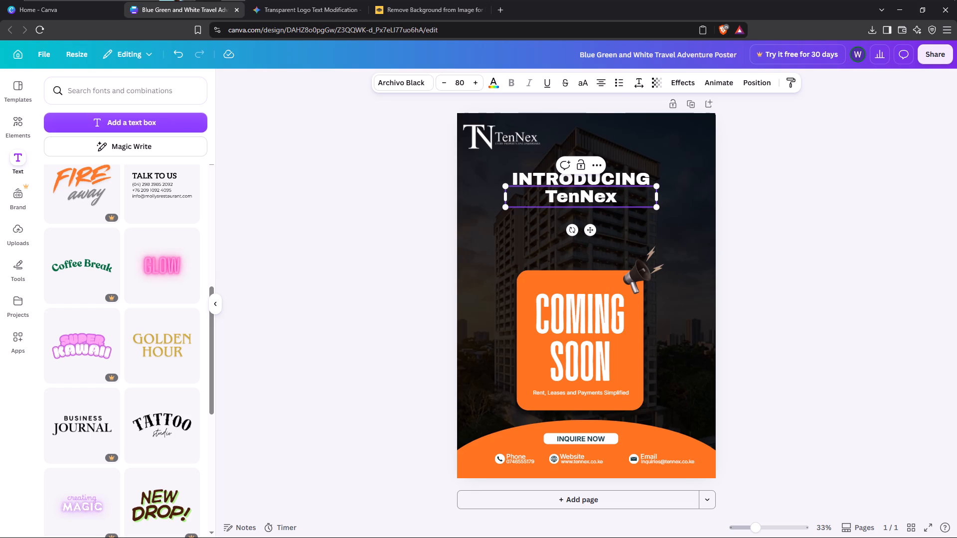
scroll(549, 189, "up", 1)
left_click(839, 210)
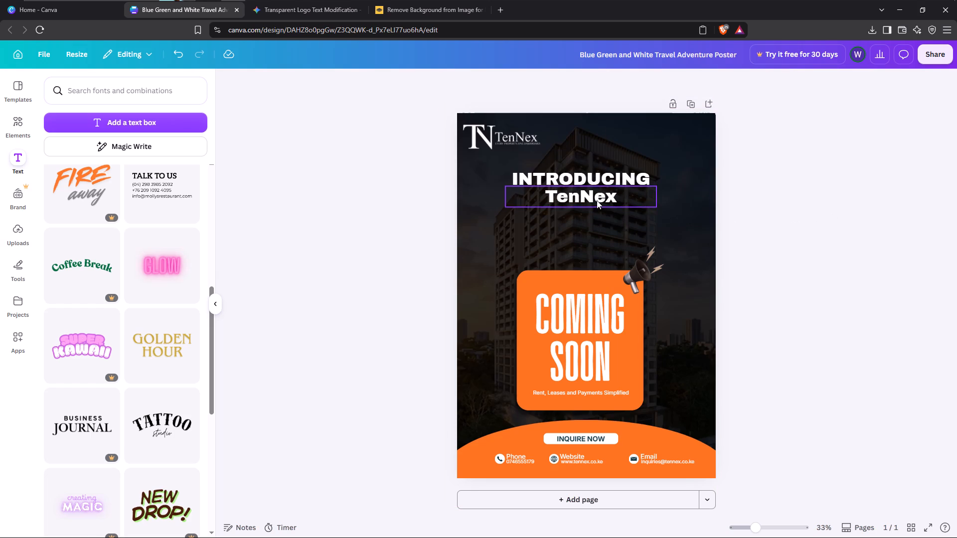
Shift the TenNex heading slightly toward the poster's left edge, keeping it just beneath INTRODUCING.
left_click_drag(597, 200, 591, 197)
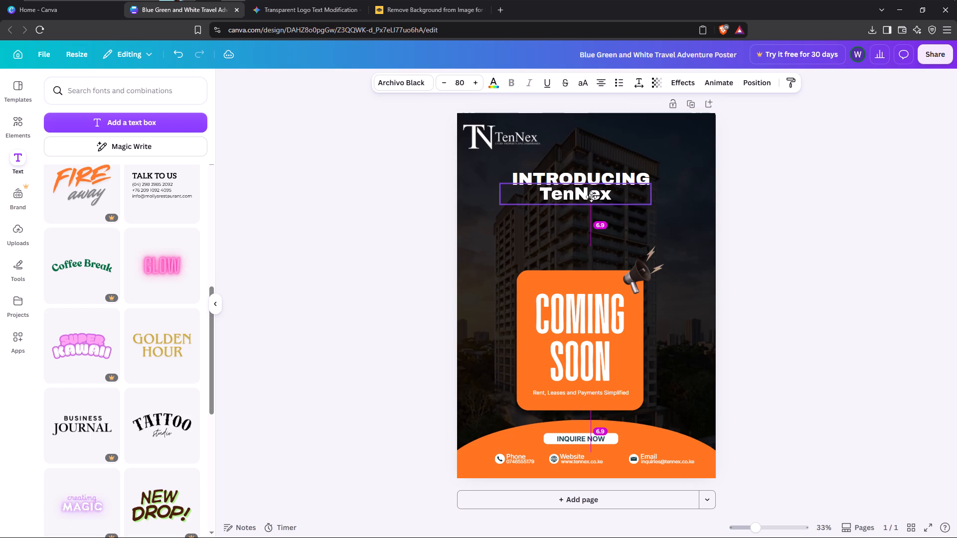
left_click_drag(591, 197, 591, 201)
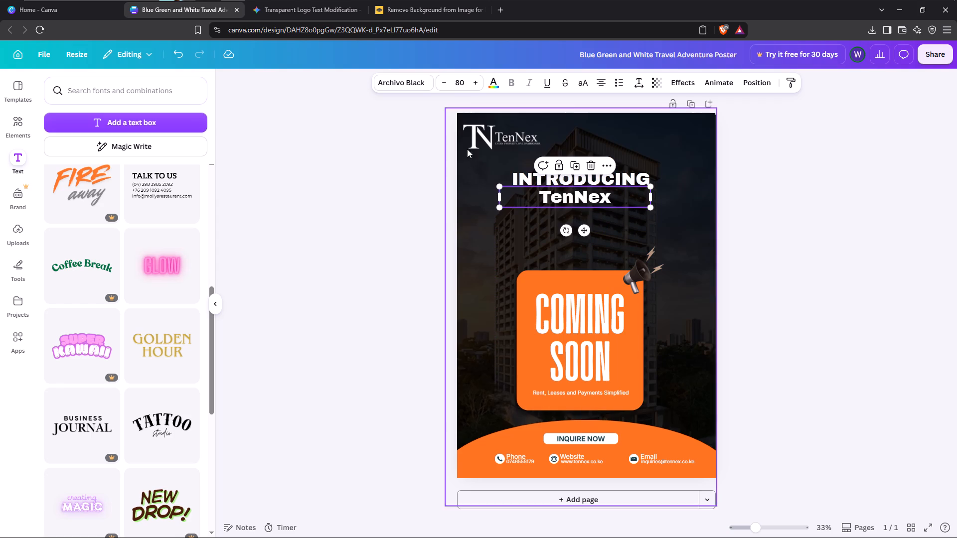
Set the TenNex heading's font size to 100 and nudge it up close beneath INTRODUCING.
left_click(458, 85)
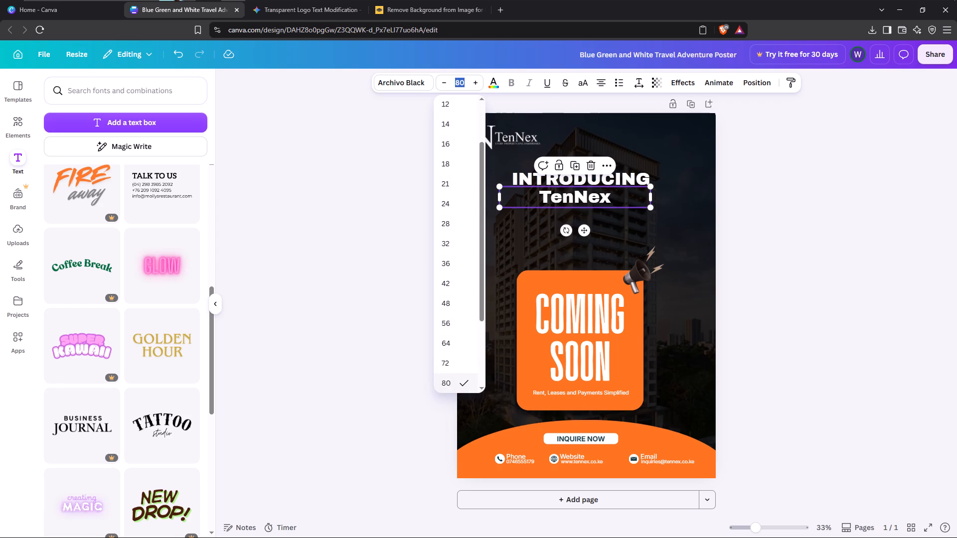
type("100")
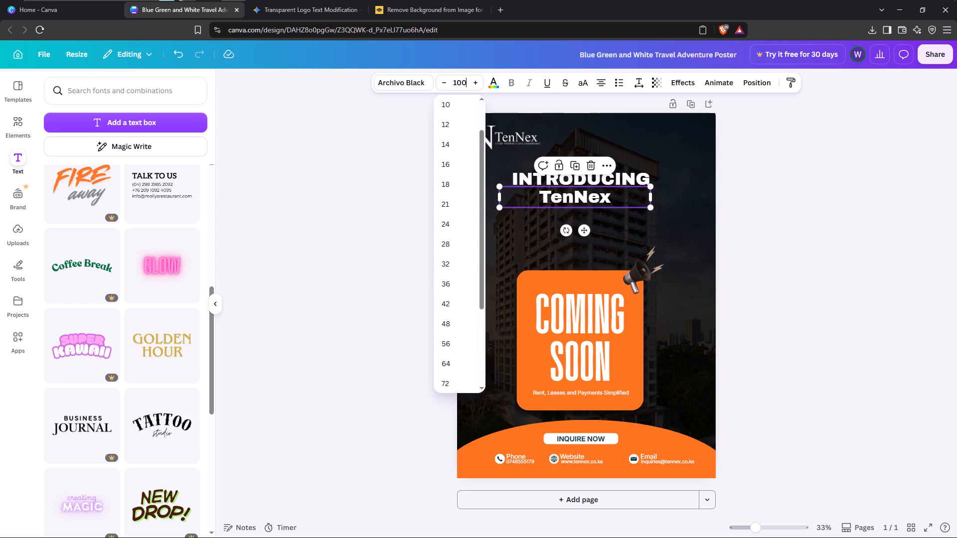
key("Return")
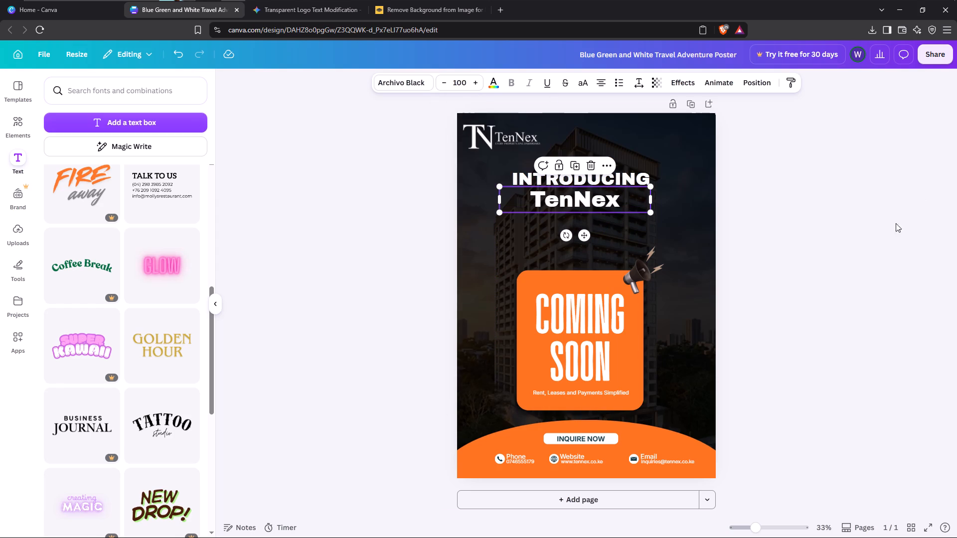
left_click_drag(813, 241, 818, 242)
left_click(549, 200)
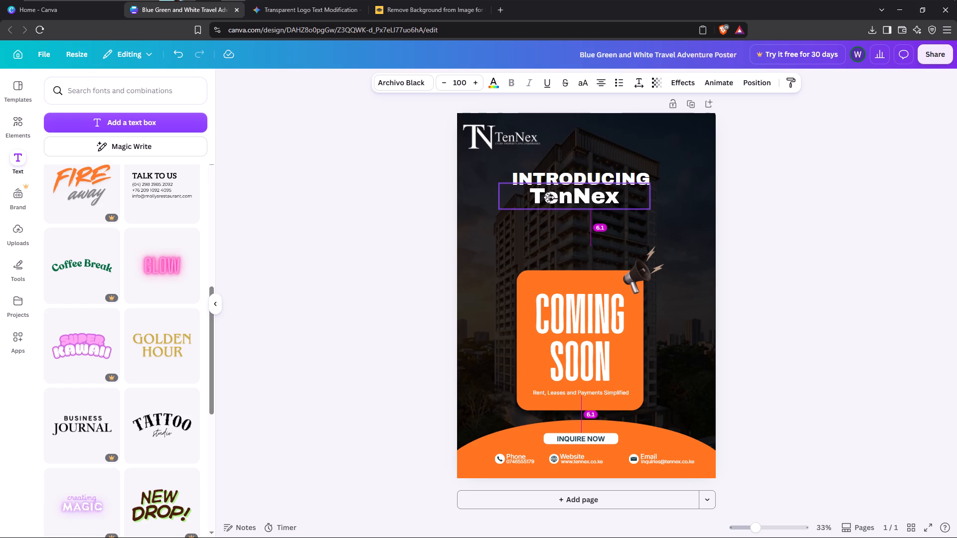
left_click(805, 213)
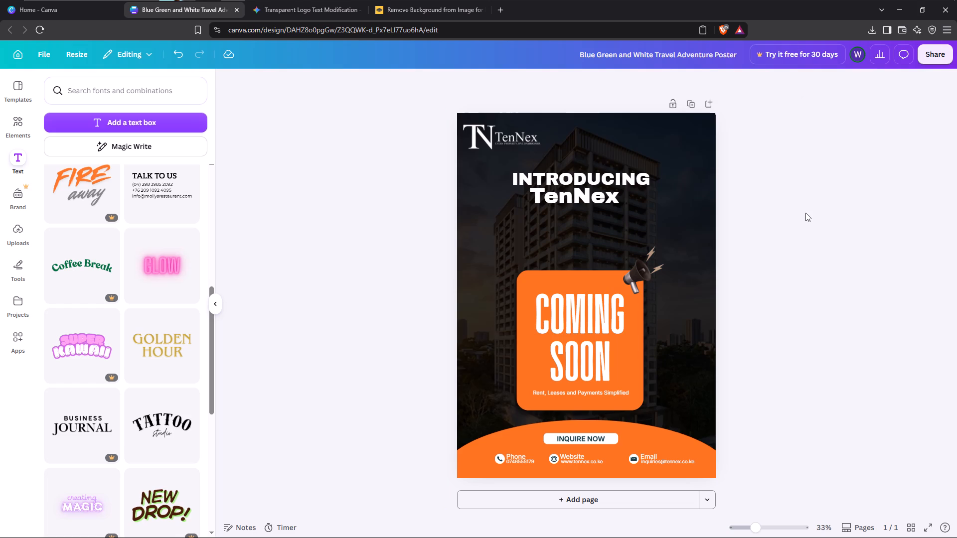
Move the tagline "Rent, Leases and Payments Simplified" out of the orange box to sit centered directly beneath the TenNex heading.
left_click_drag(581, 392, 574, 210)
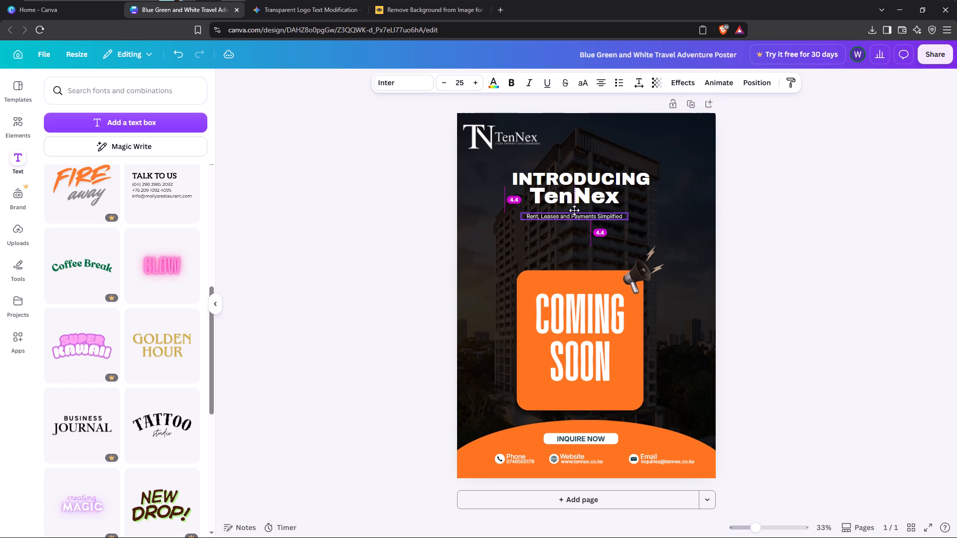
left_click_drag(574, 210, 577, 210)
left_click(568, 212)
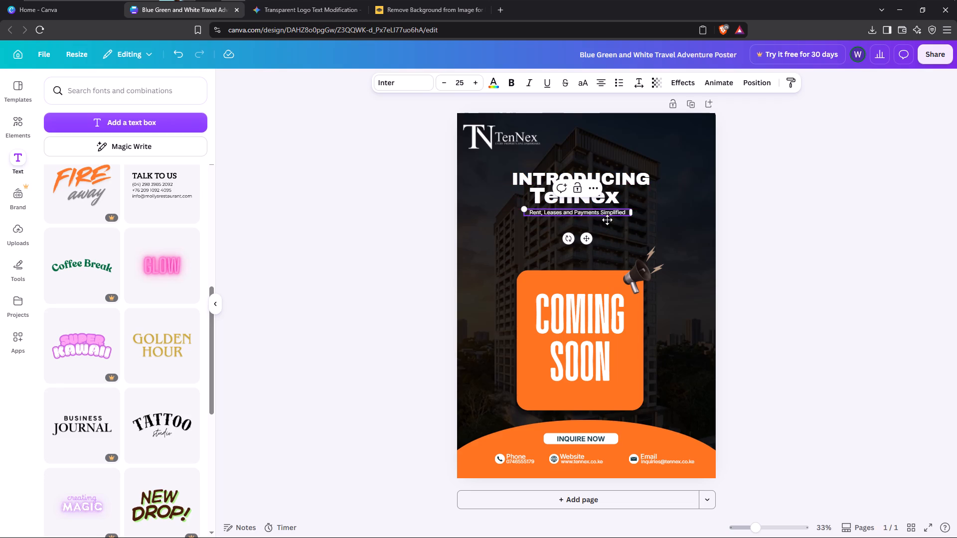
left_click(756, 242)
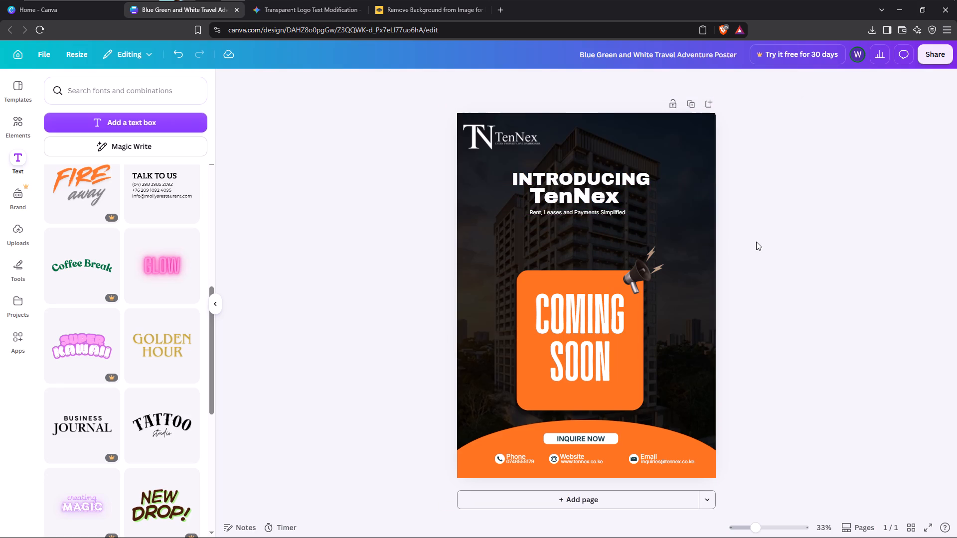
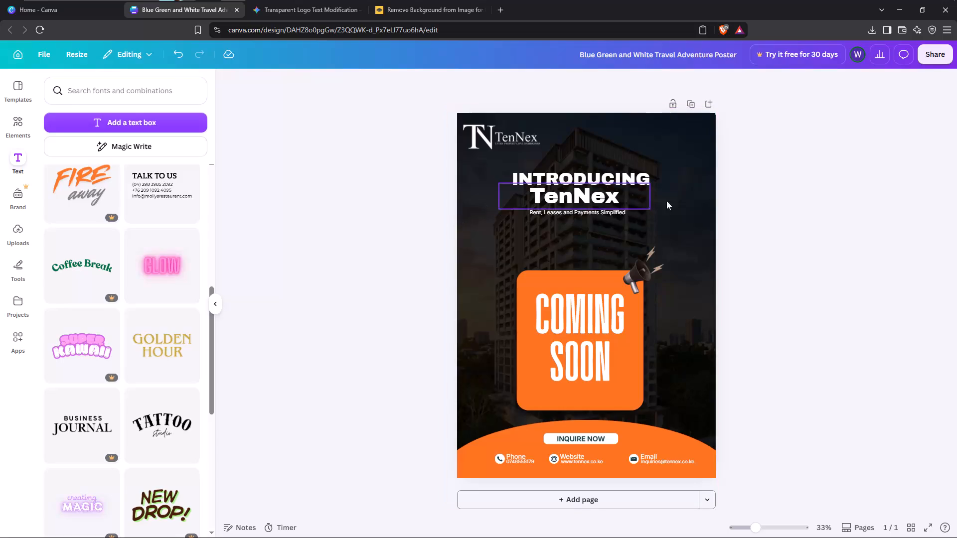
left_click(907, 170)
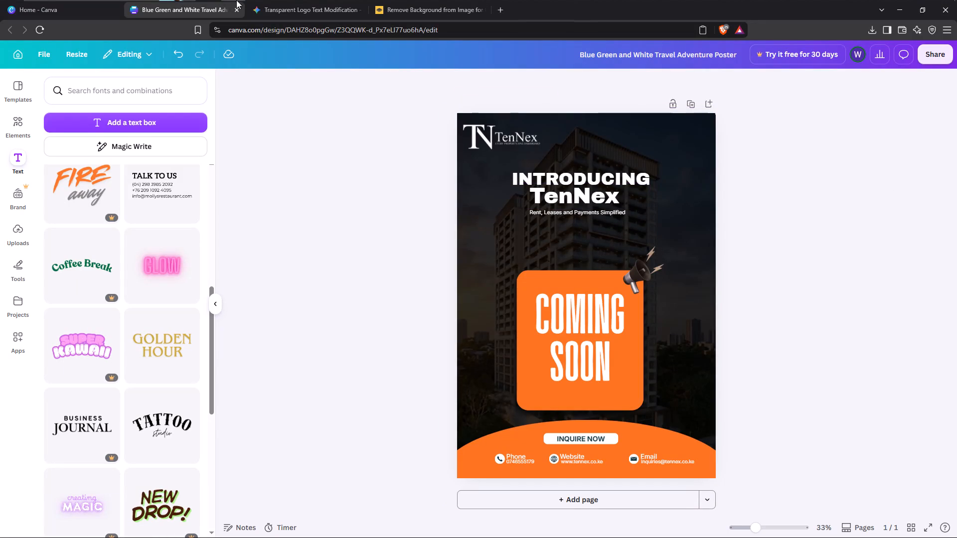
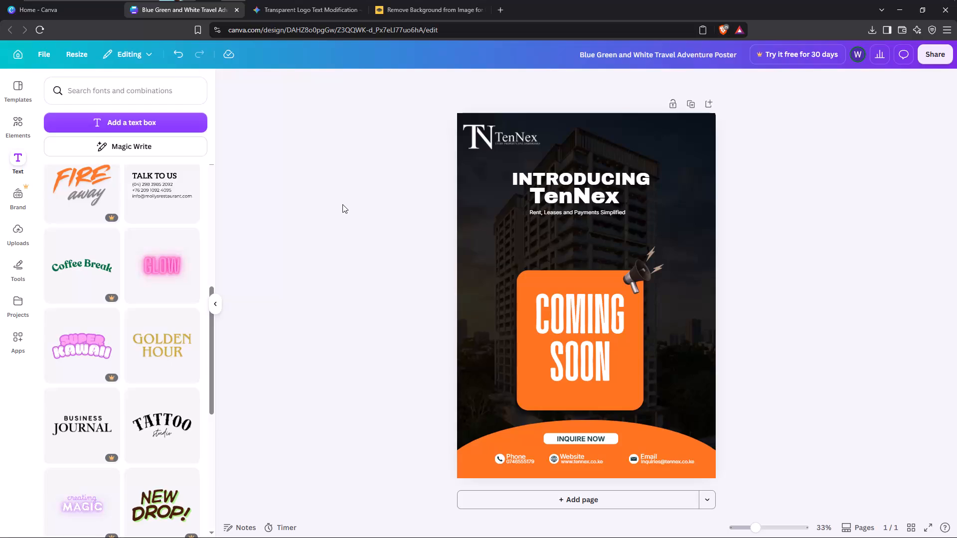
Change the font of the INTRODUCING text to Horizon.
left_click(536, 174)
left_click(398, 85)
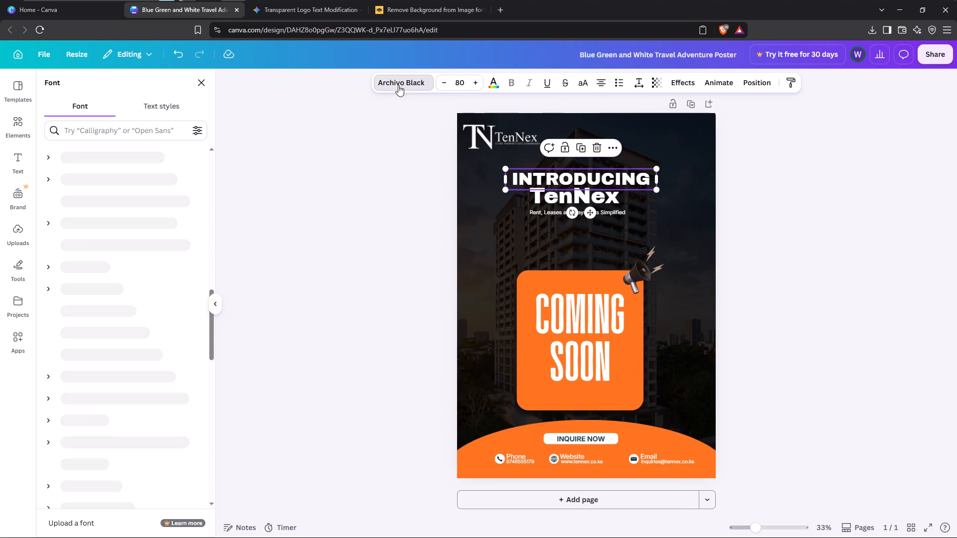
scroll(121, 308, "down", 3)
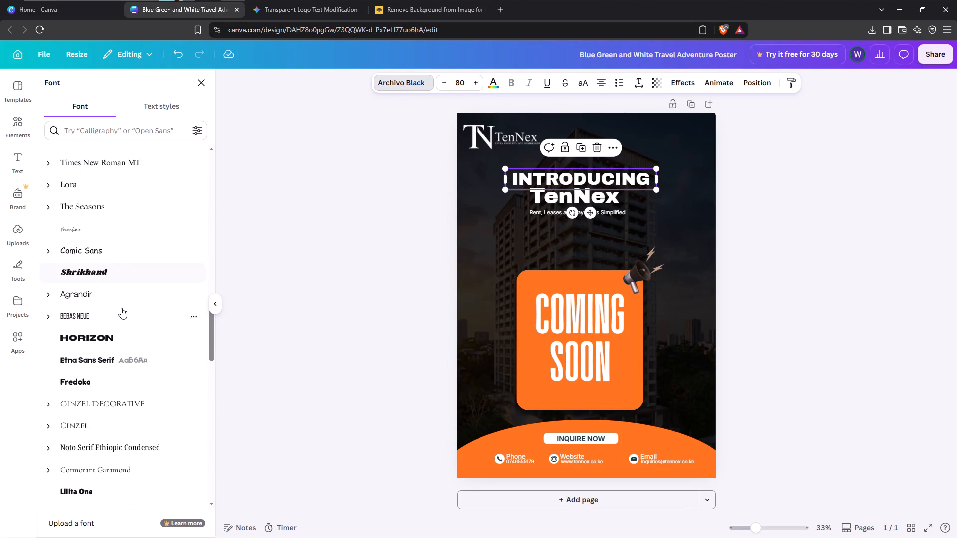
left_click(97, 315)
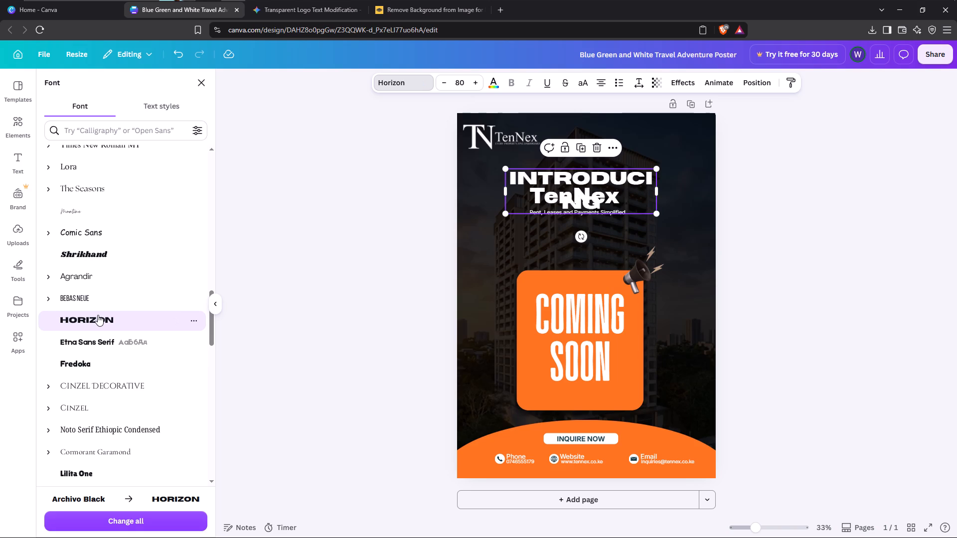
Widen the INTRODUCING text box so the word fits on one line, and place it just above the TenNex heading.
left_click_drag(588, 195, 582, 190)
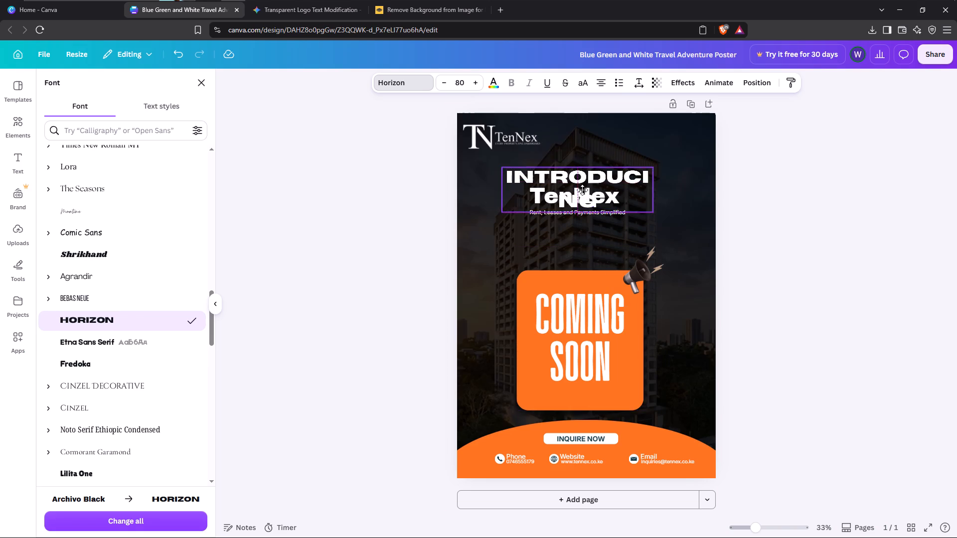
left_click_drag(582, 190, 589, 171)
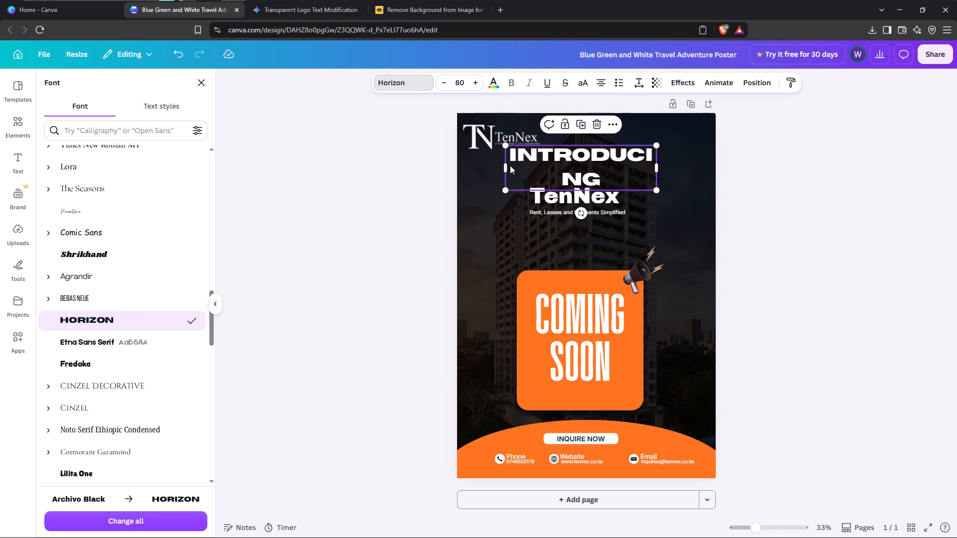
left_click_drag(505, 166, 469, 171)
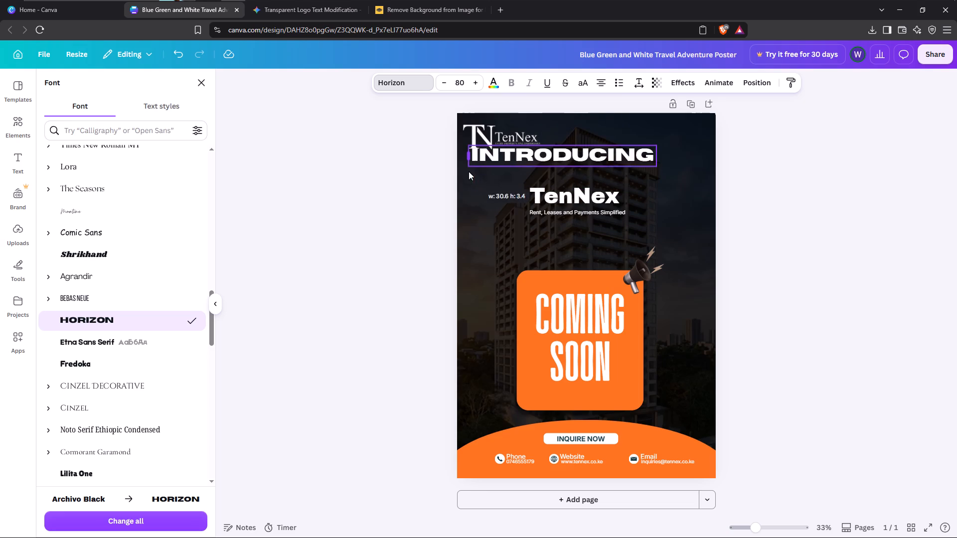
left_click_drag(469, 171, 437, 175)
left_click_drag(514, 146, 549, 160)
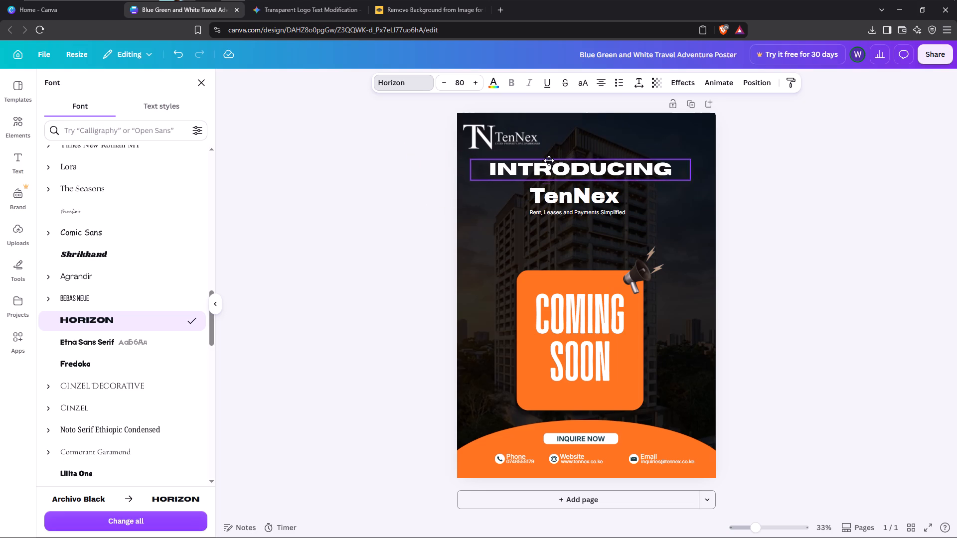
left_click_drag(549, 160, 559, 170)
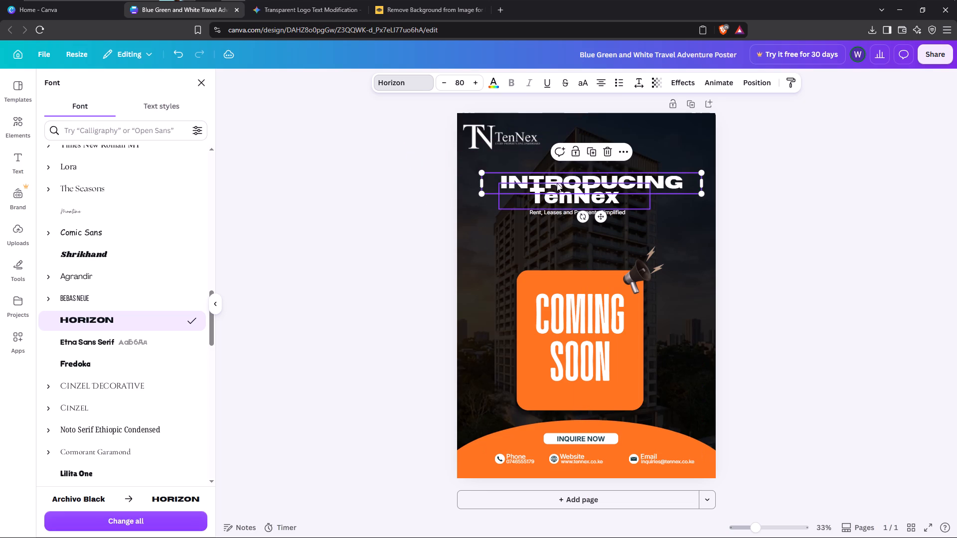
left_click_drag(556, 181, 549, 173)
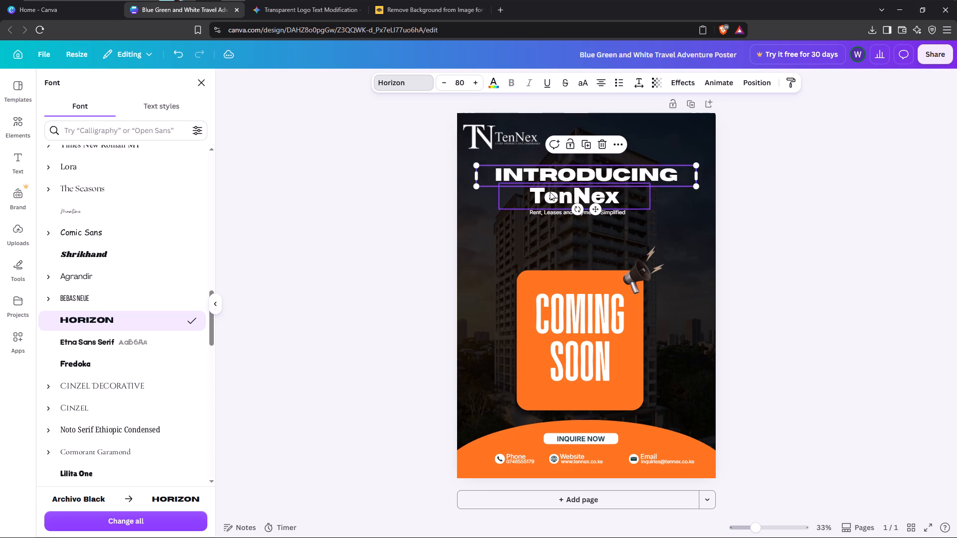
Change the TenNex heading's font to Horizon and shift it into line with the centre of the orange box.
left_click(550, 192)
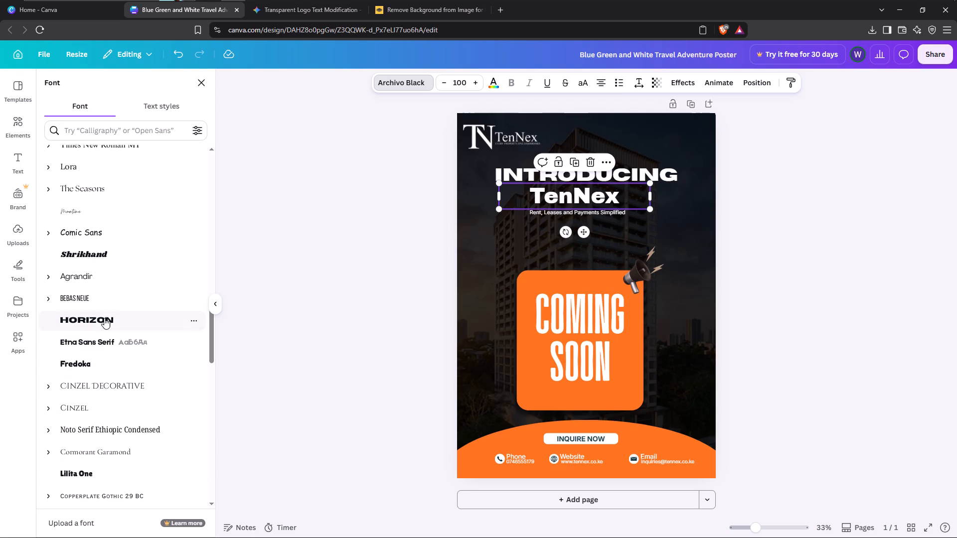
left_click(104, 318)
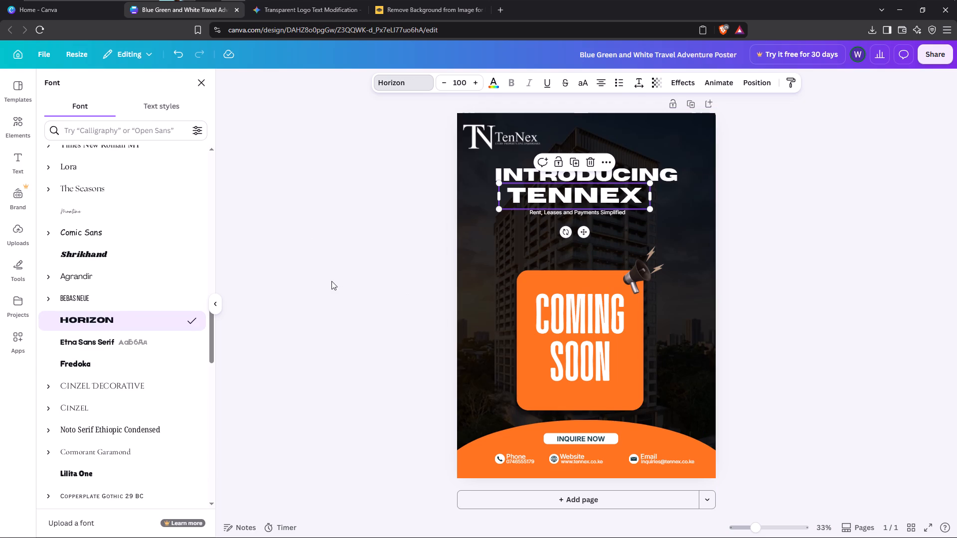
left_click(331, 281)
left_click(319, 226)
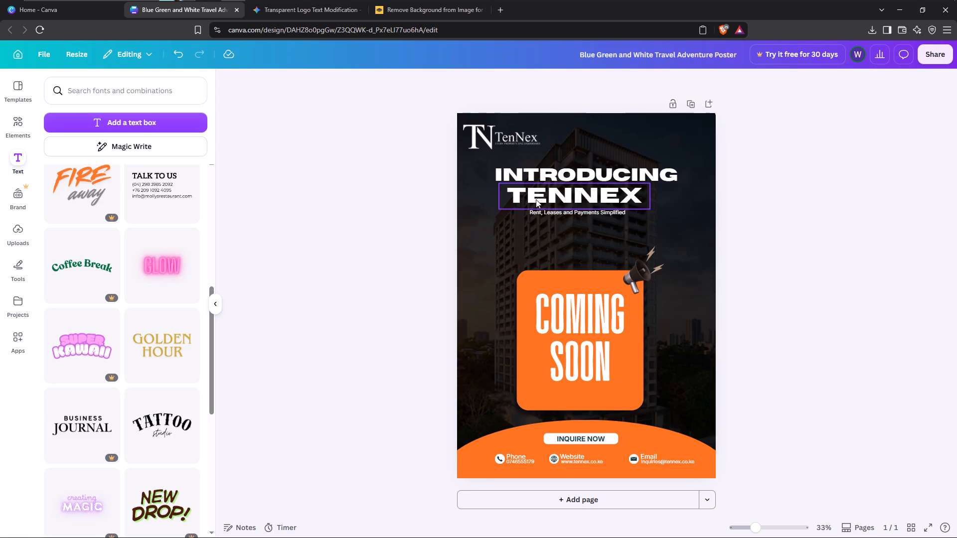
left_click_drag(537, 199, 544, 198)
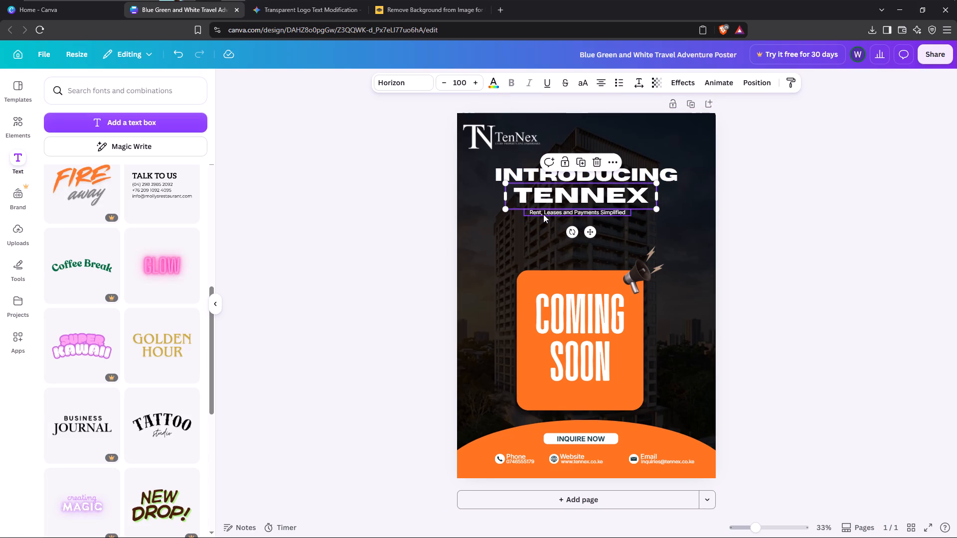
Try Horizon, Comic Sans, Fredoka, Shrikhand and The Seasons on the "Rent, Leases and Payments Simplified" tagline, settling on Times New Roman MT.
left_click(543, 214)
left_click(392, 83)
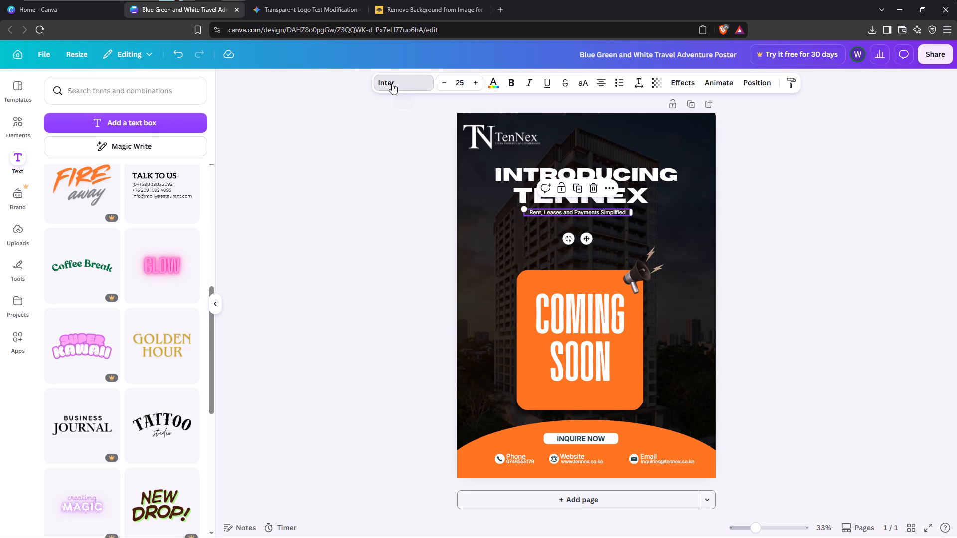
left_click(121, 318)
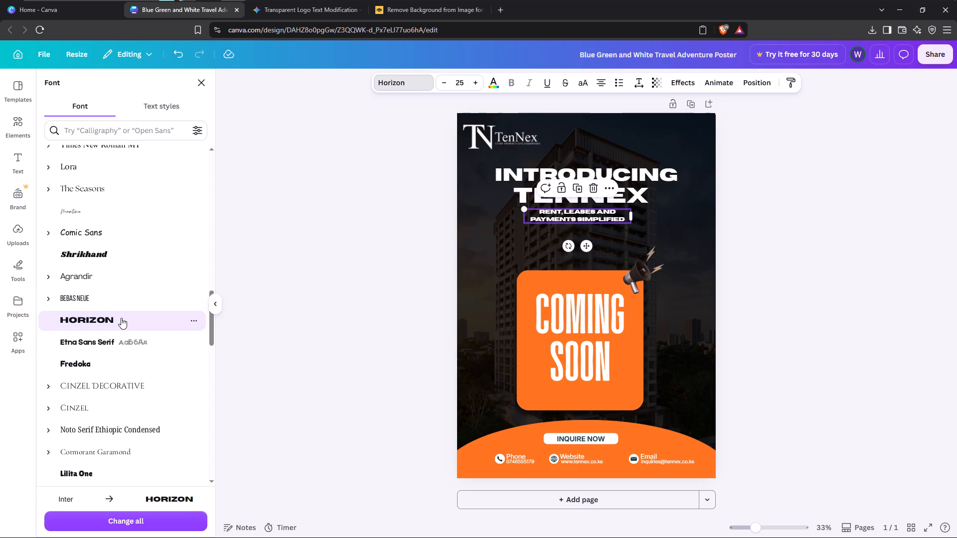
left_click(100, 234)
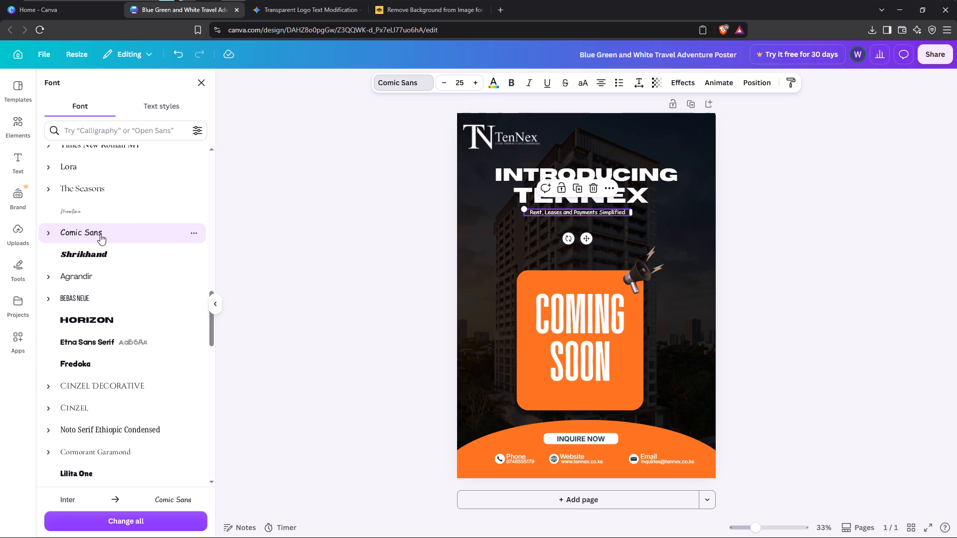
left_click(112, 366)
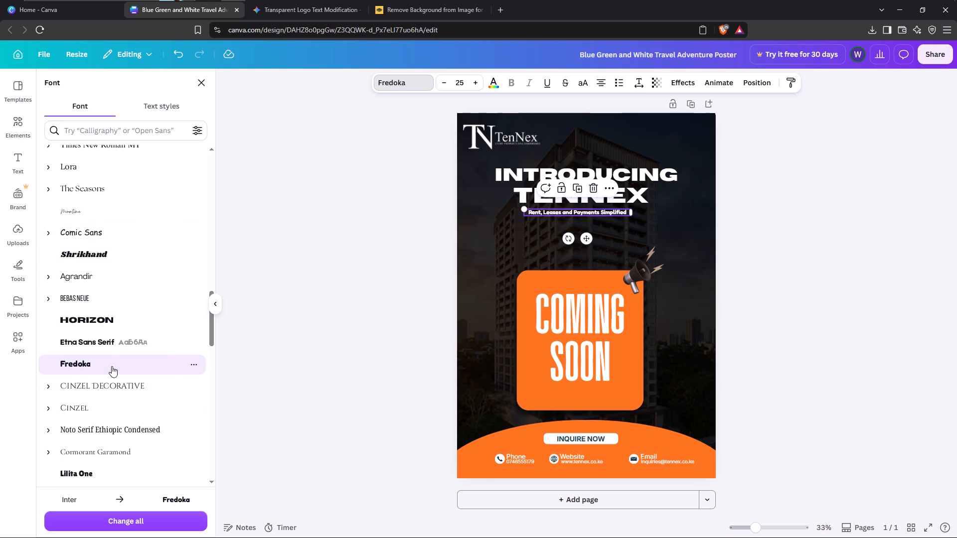
left_click(89, 250)
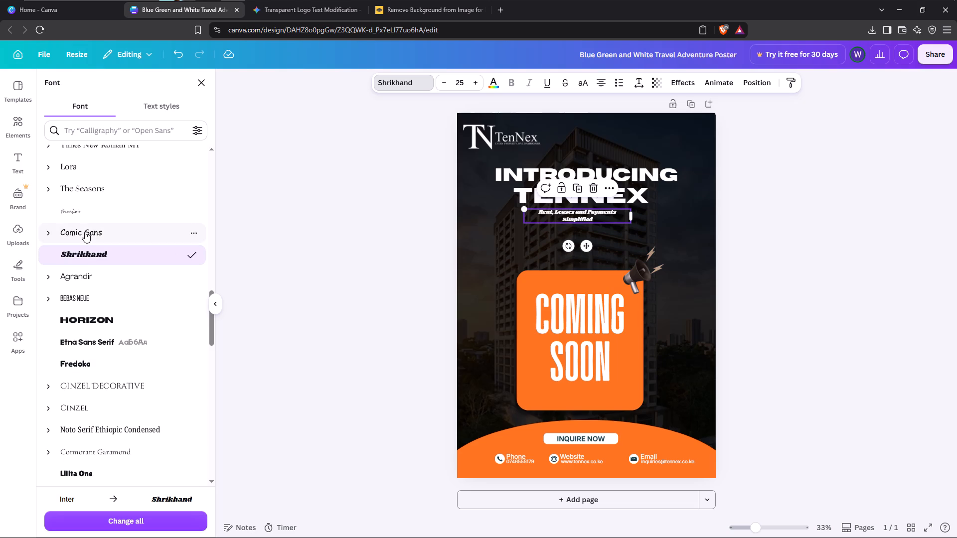
left_click(85, 232)
left_click(87, 193)
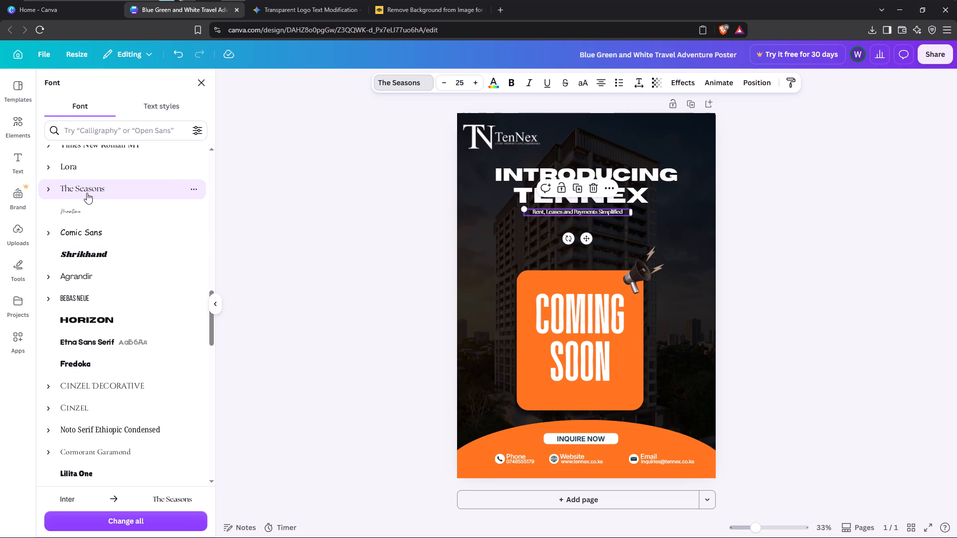
scroll(87, 193, "up", 3)
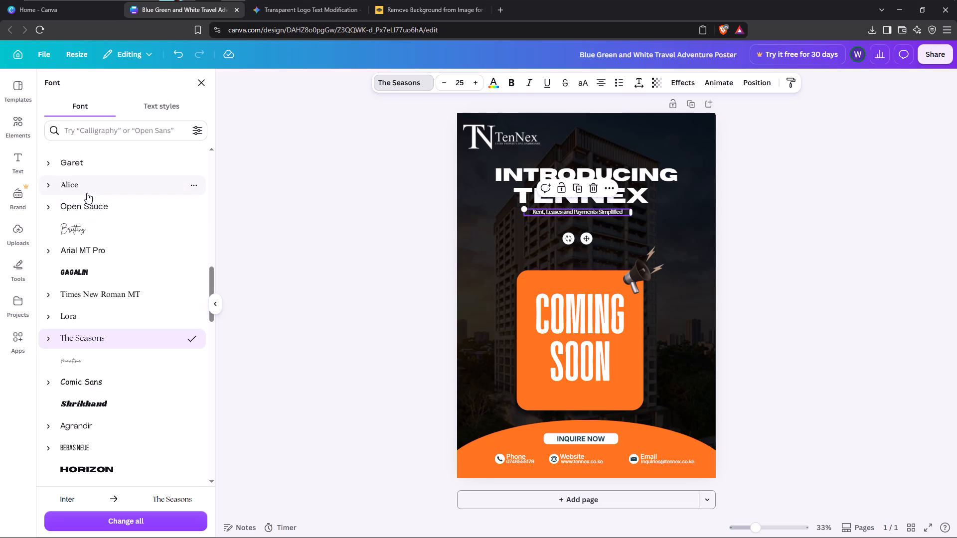
left_click(100, 286)
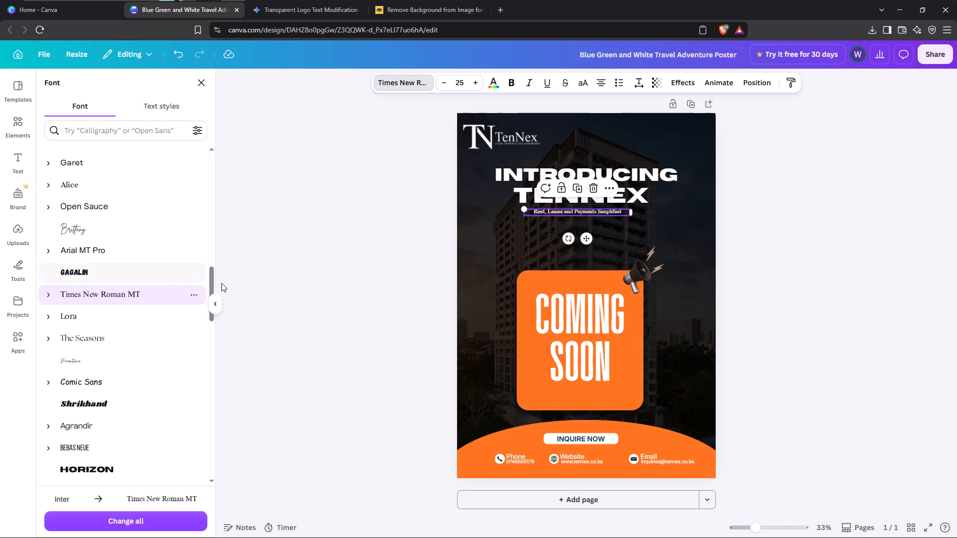
Increase the tagline's font size to 35.
left_click(464, 81)
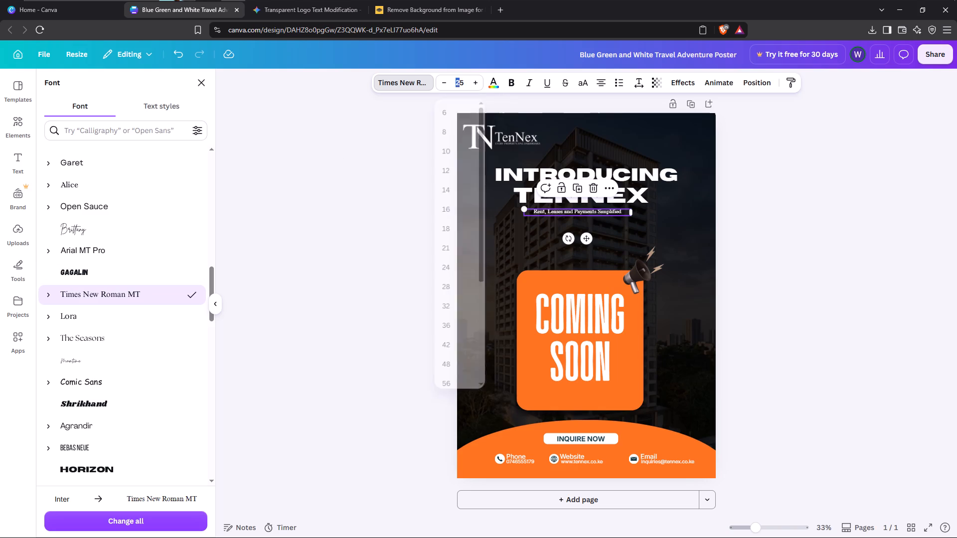
left_click(456, 81)
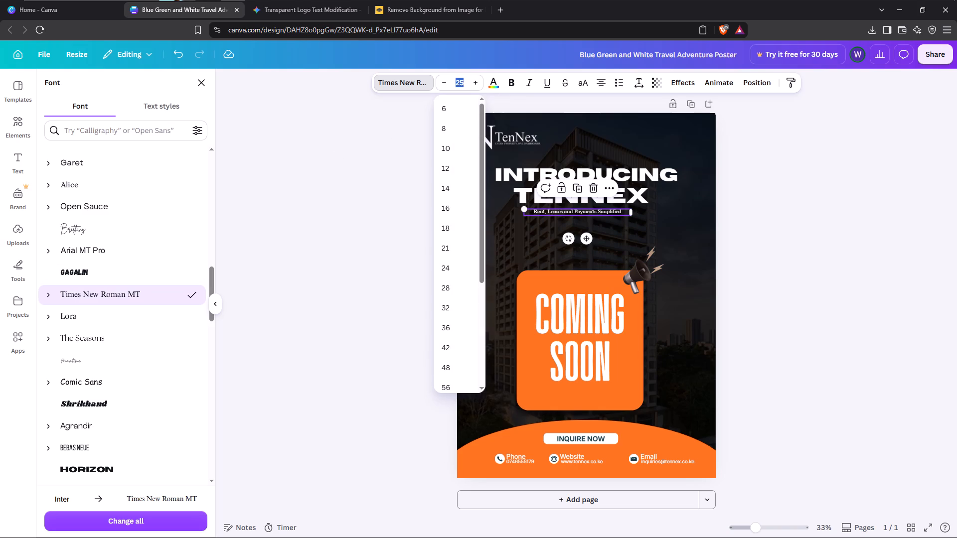
left_click(457, 83)
double_click(475, 83)
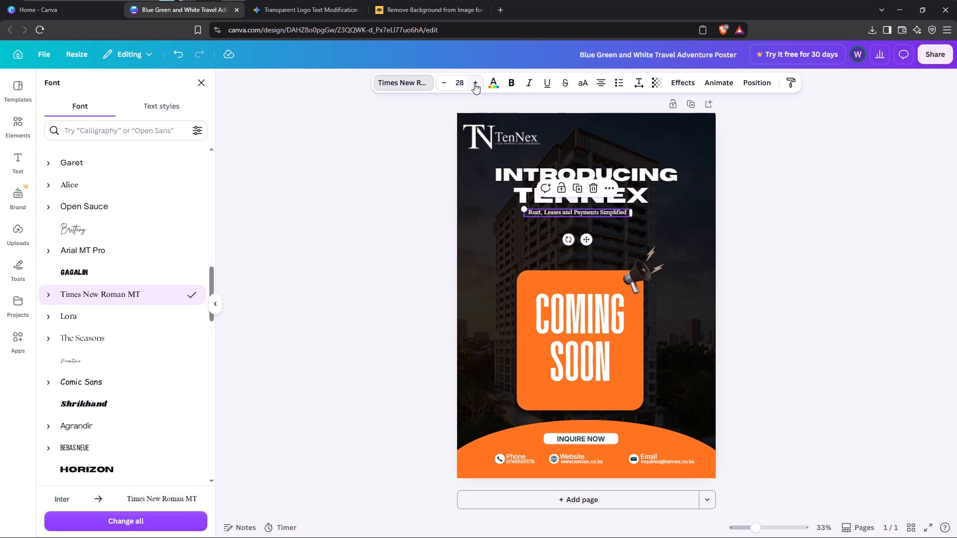
triple_click(475, 83)
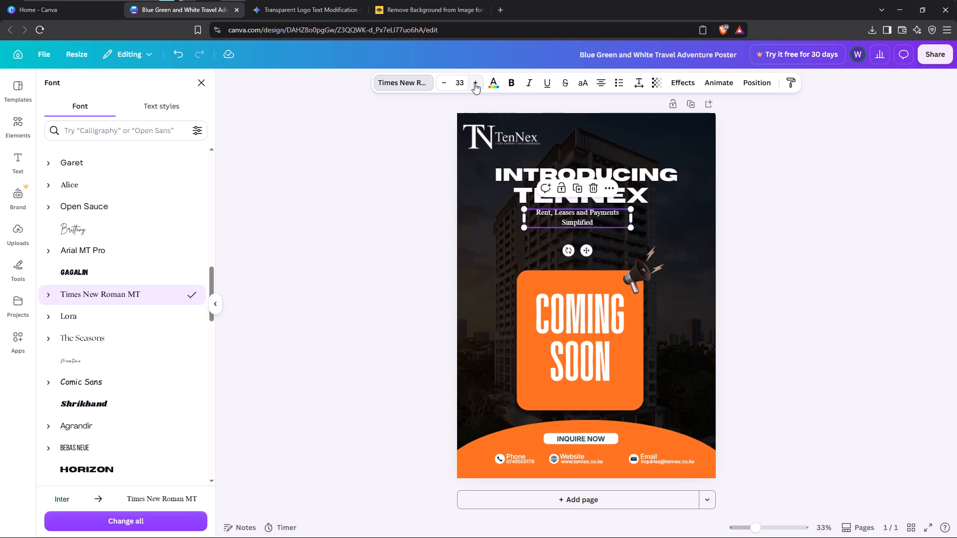
left_click(475, 83)
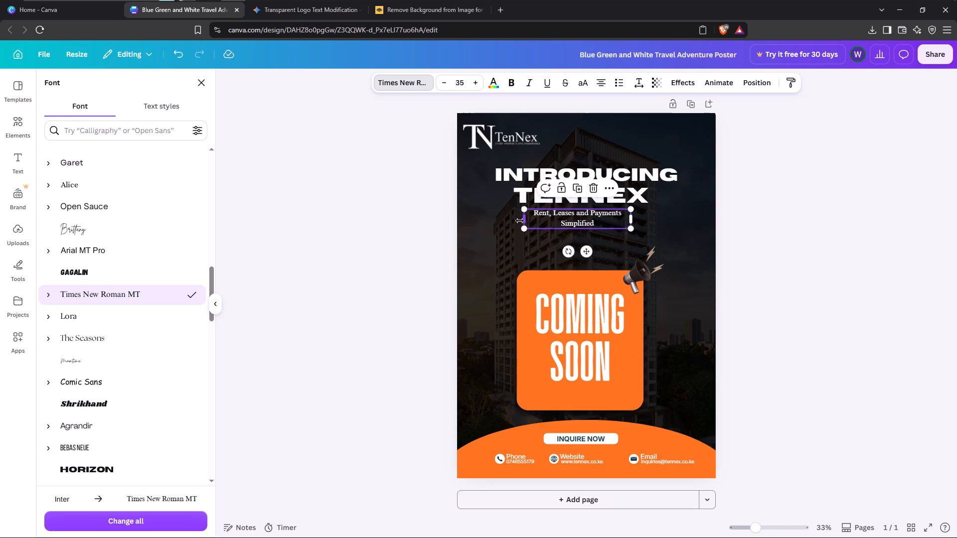
Widen the tagline's text box to fit one line and centre it directly beneath the TENNEX heading.
left_click_drag(524, 219, 500, 215)
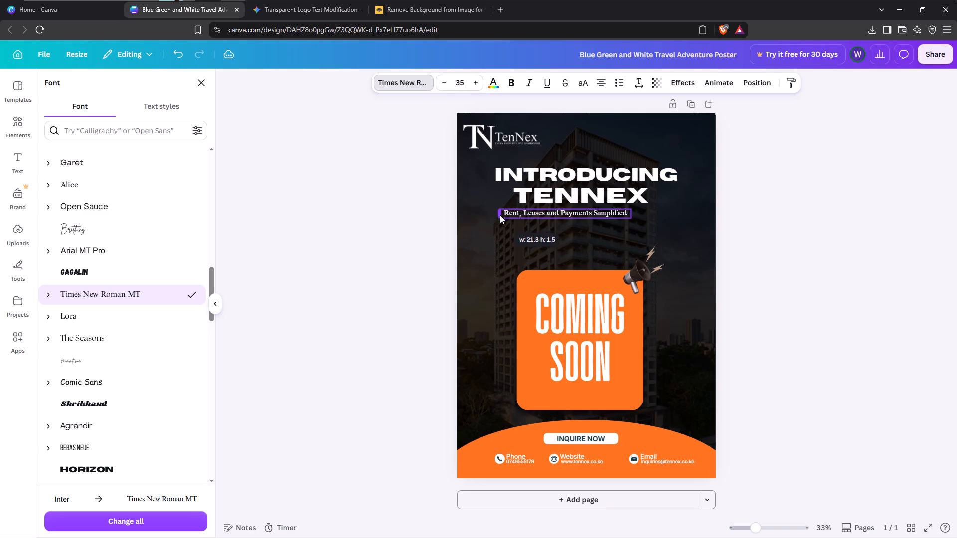
left_click_drag(500, 215, 503, 217)
left_click_drag(542, 212, 557, 209)
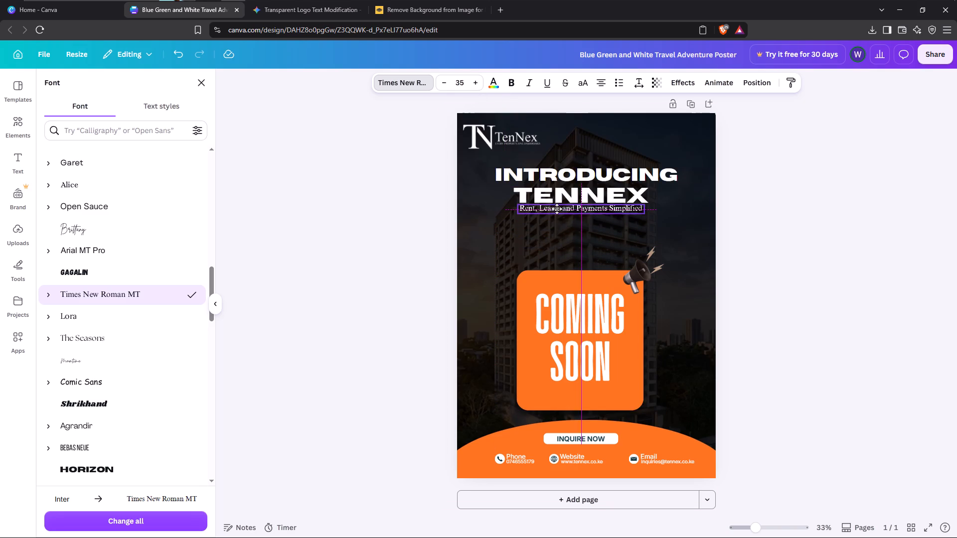
left_click_drag(557, 209, 557, 211)
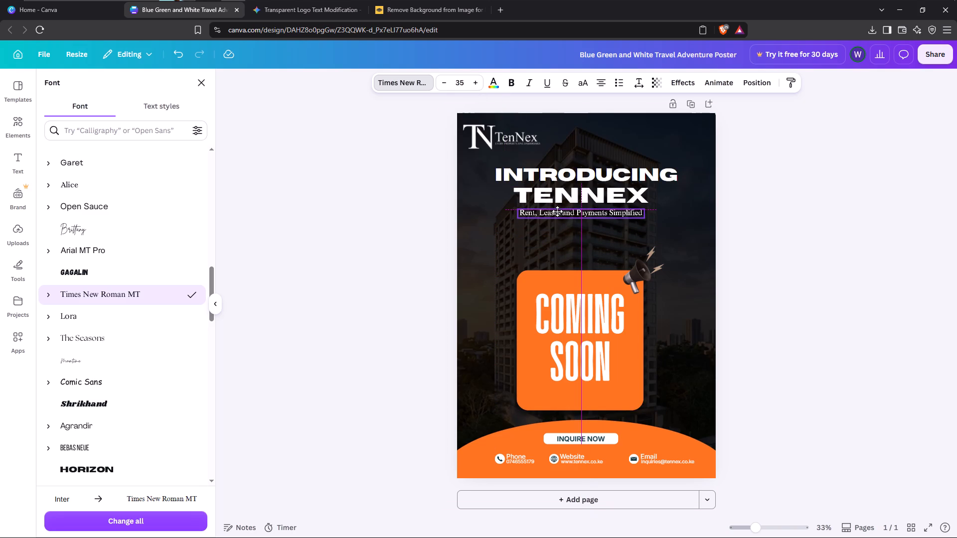
left_click_drag(557, 211, 556, 210)
left_click(853, 232)
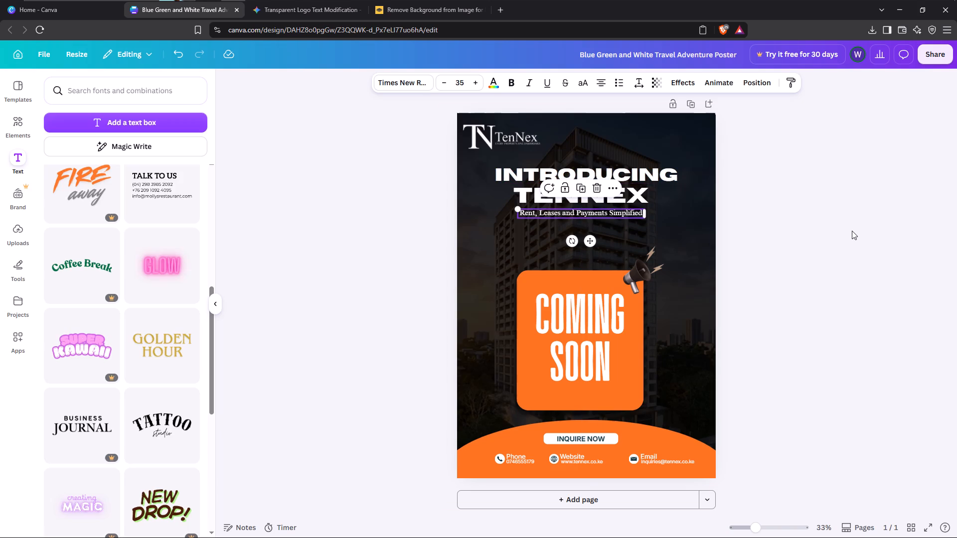
left_click(812, 236)
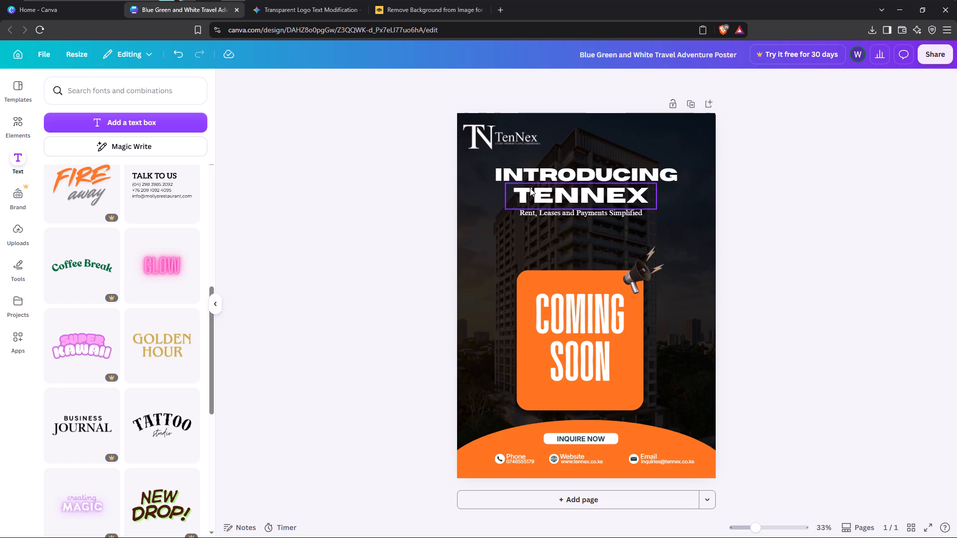
Group the INTRODUCING, TENNEX and tagline texts together, leaving out the logo and background.
left_click_drag(652, 227, 540, 180)
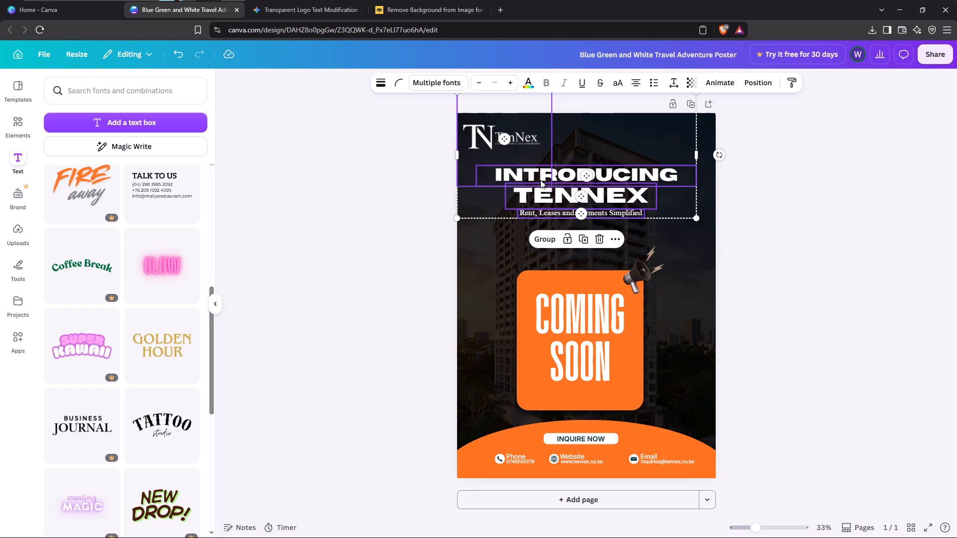
left_click(640, 232)
left_click_drag(642, 219, 604, 202)
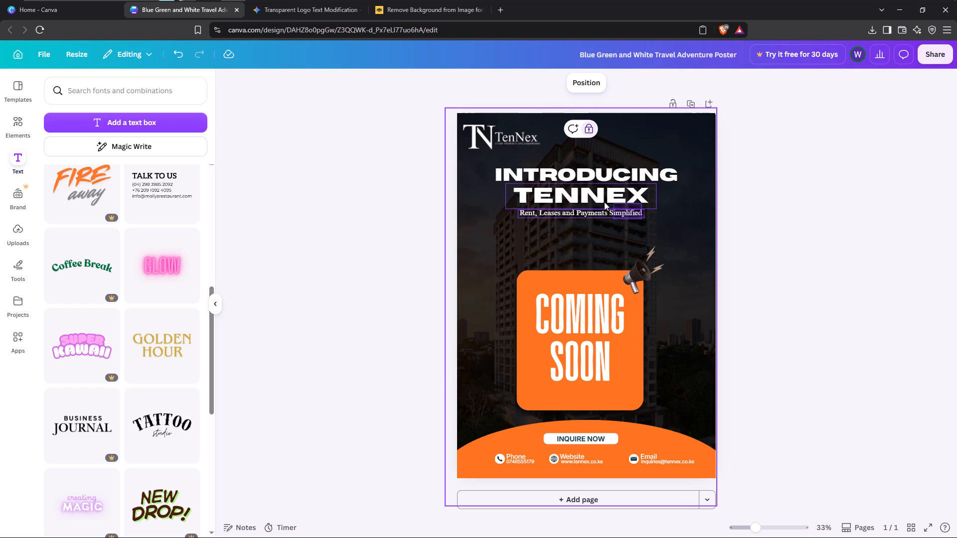
left_click_drag(604, 202, 561, 179)
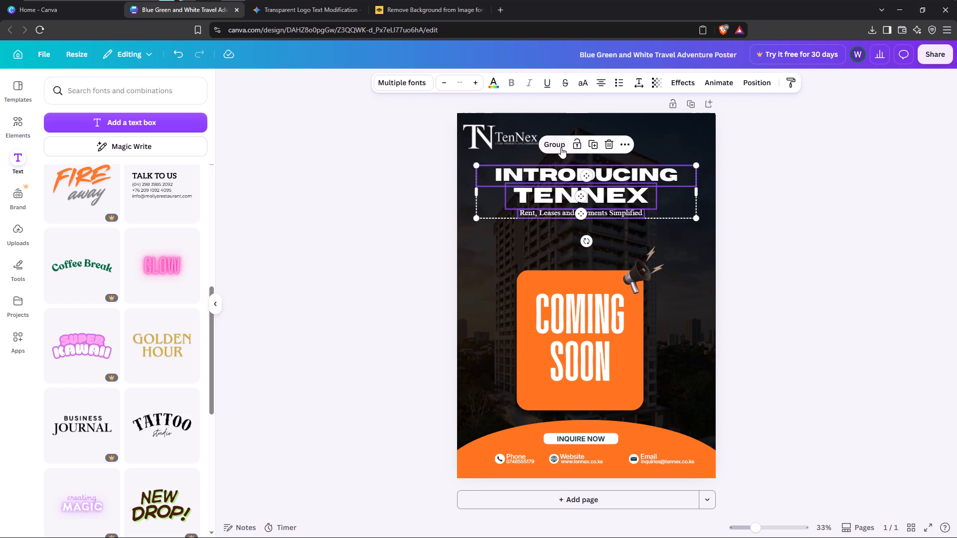
left_click(561, 147)
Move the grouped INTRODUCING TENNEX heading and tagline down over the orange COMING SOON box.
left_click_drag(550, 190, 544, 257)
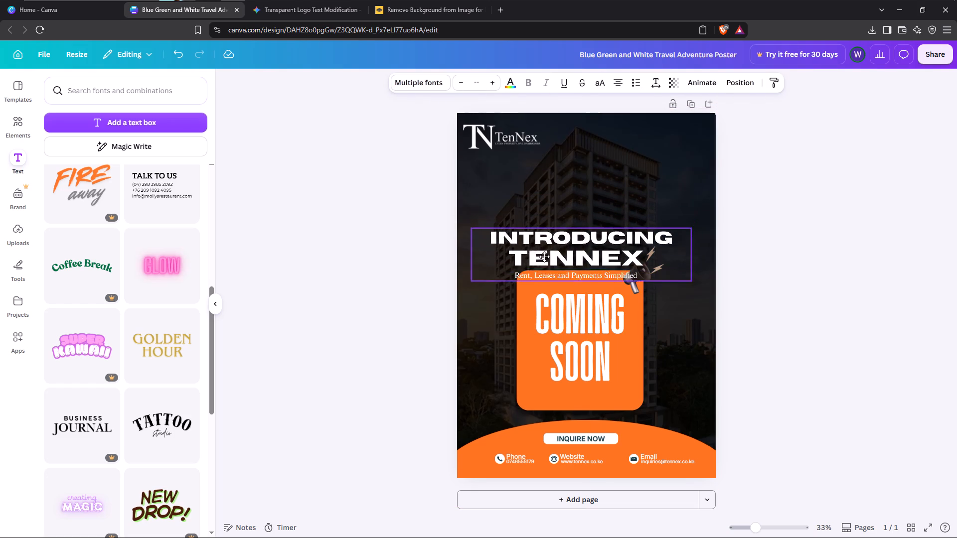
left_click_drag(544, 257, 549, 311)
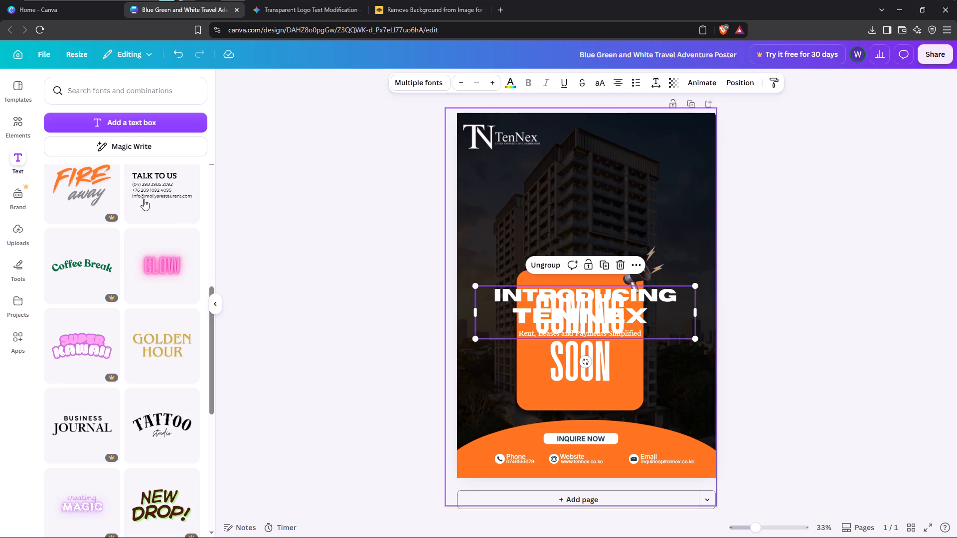
Browse the poster template collection for layout and title style ideas.
left_click(26, 129)
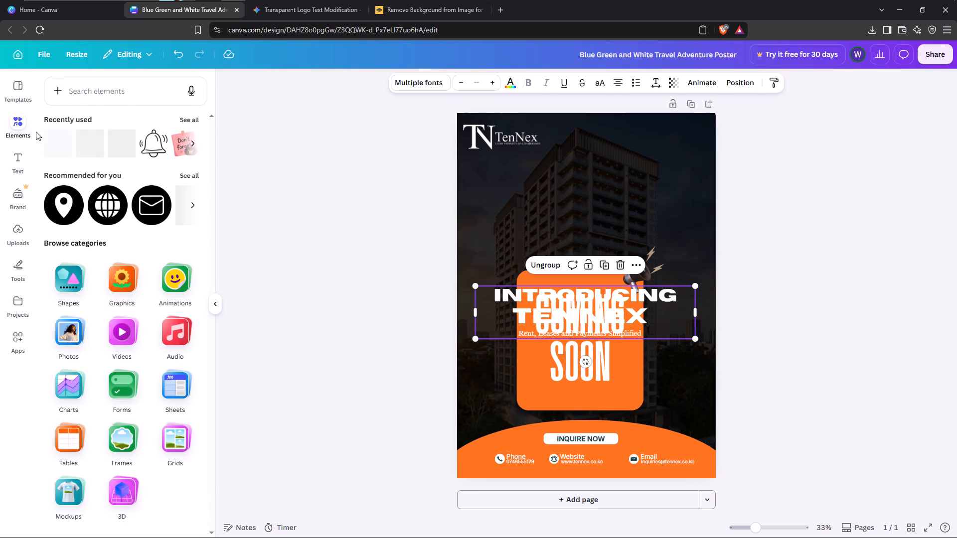
left_click(70, 94)
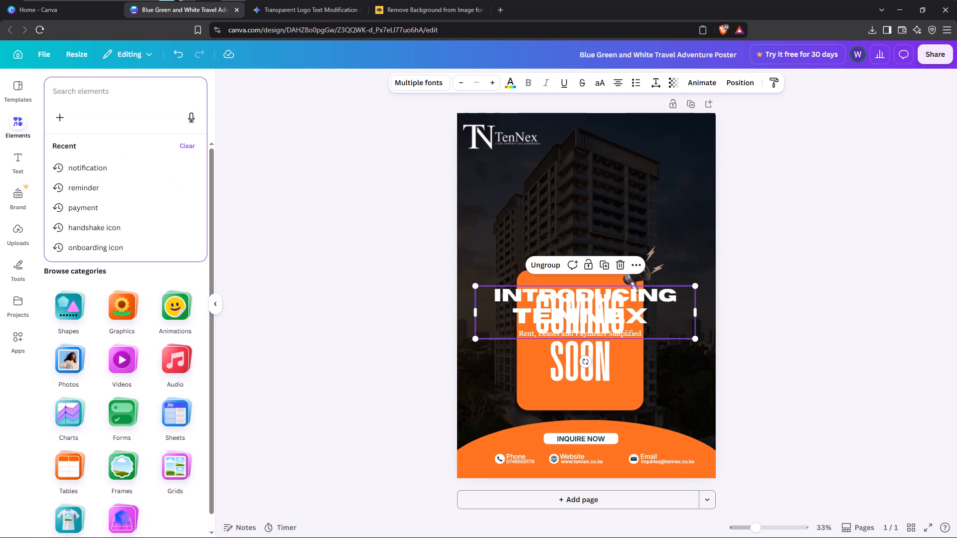
left_click(29, 92)
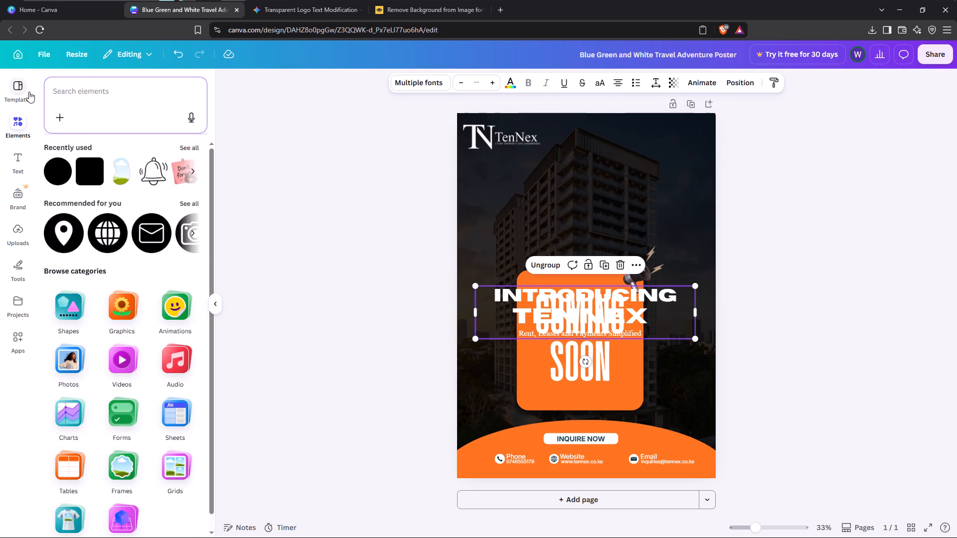
left_click(79, 96)
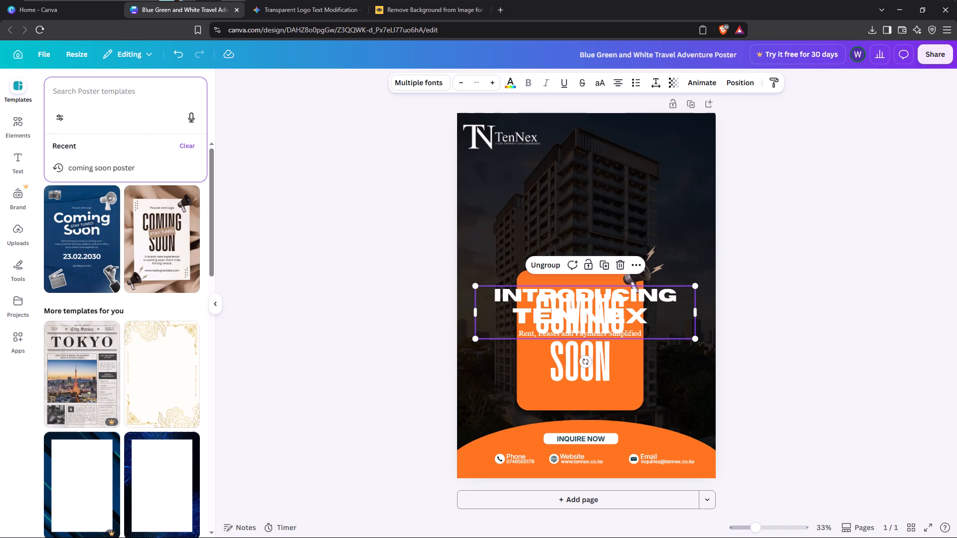
scroll(110, 406, "down", 9)
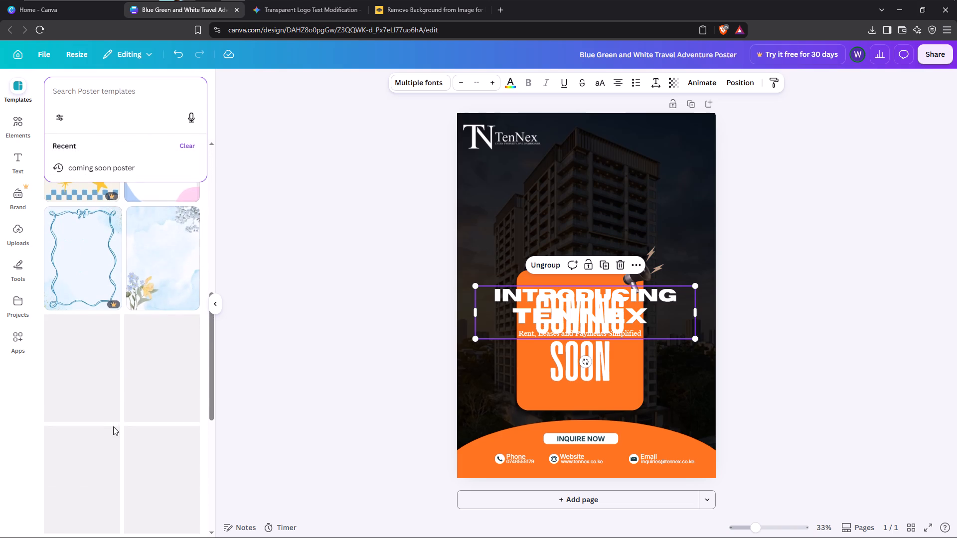
scroll(112, 358, "down", 2)
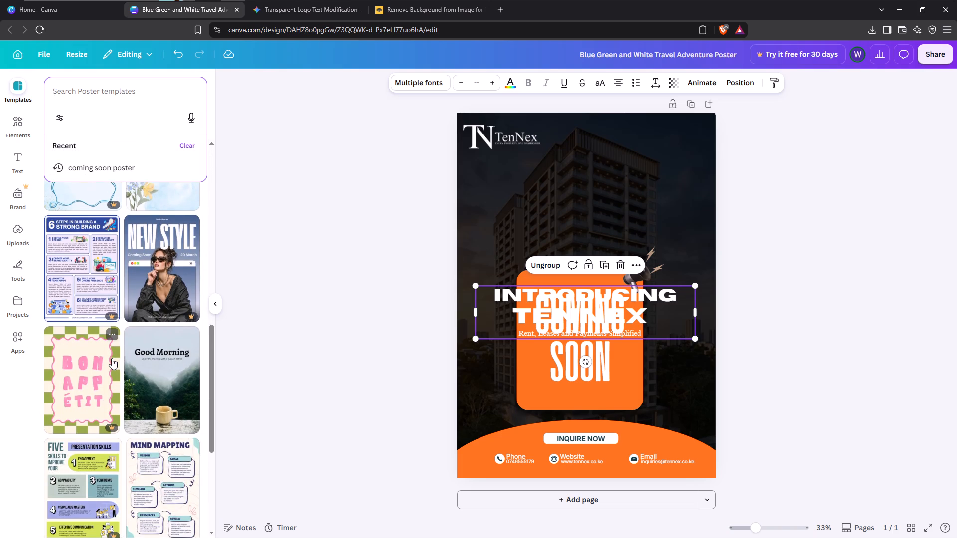
scroll(112, 358, "down", 9)
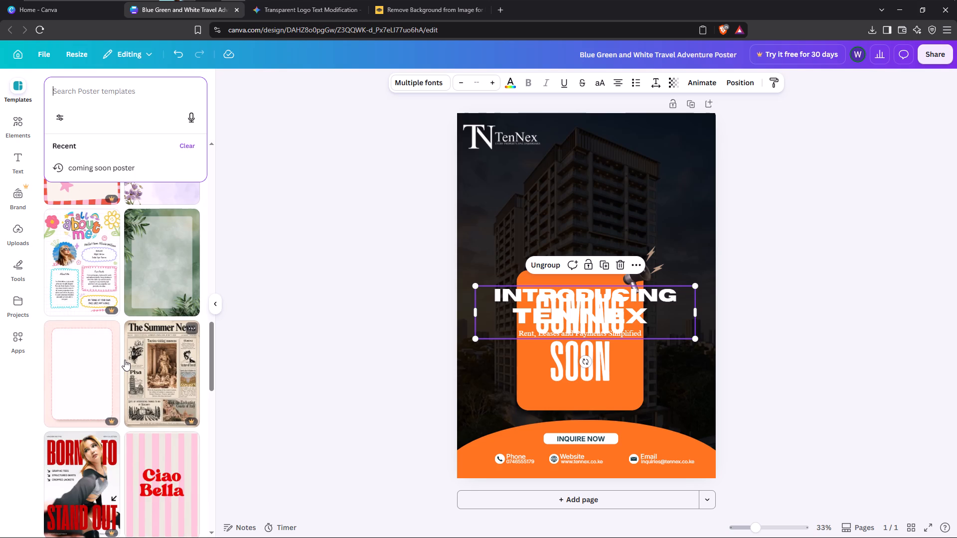
scroll(127, 367, "down", 3)
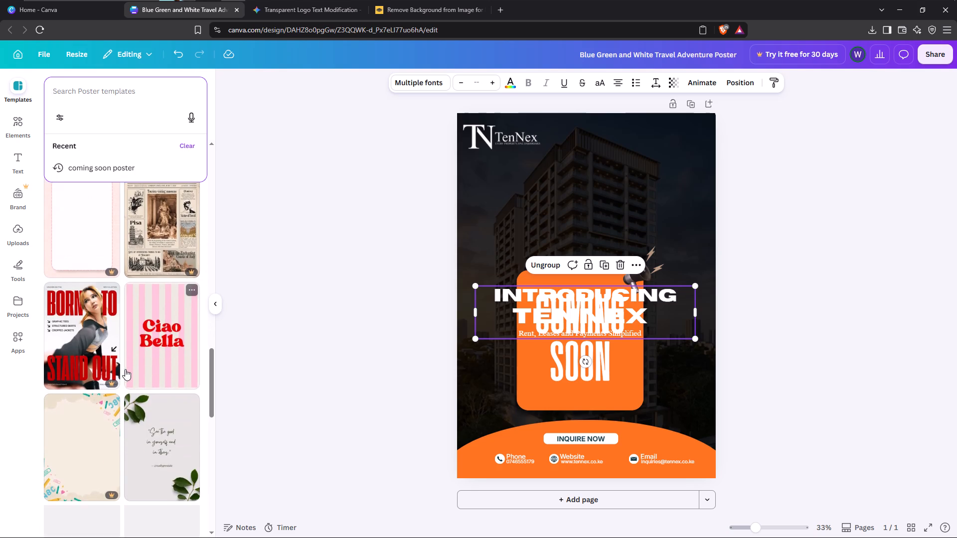
scroll(125, 369, "down", 6)
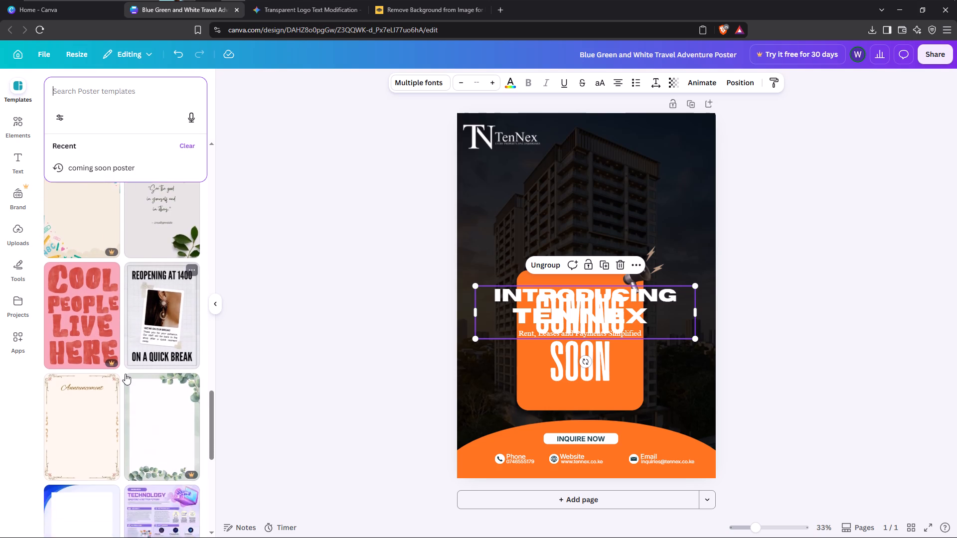
scroll(109, 376, "down", 5)
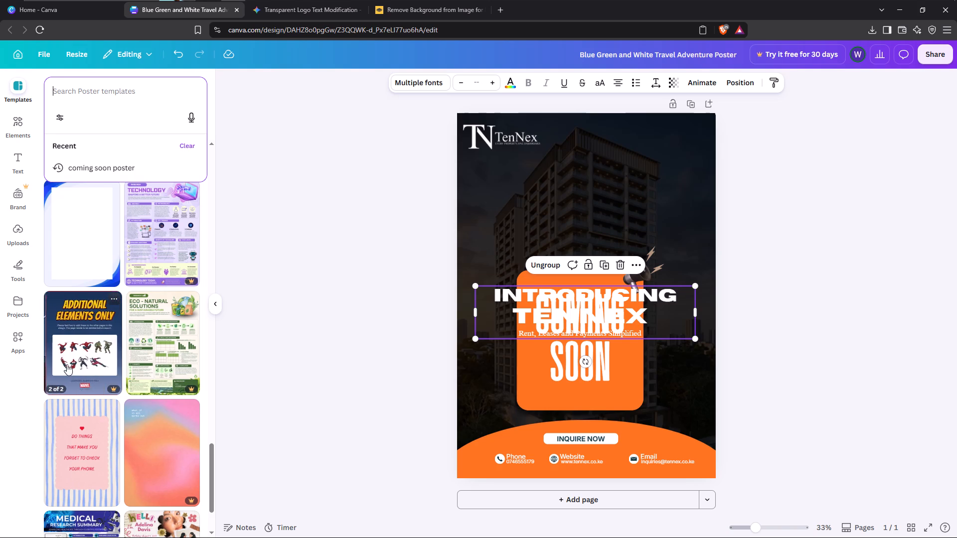
scroll(70, 364, "down", 6)
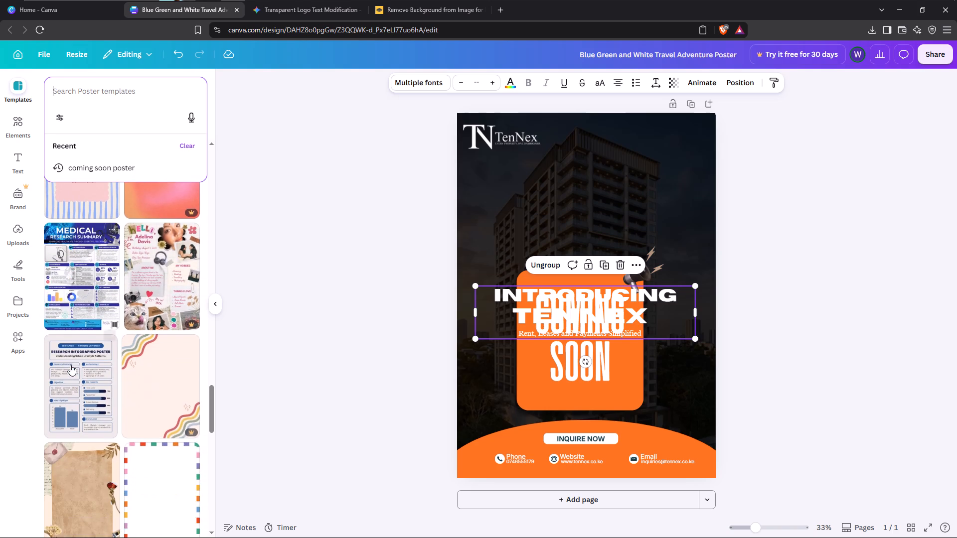
scroll(70, 365, "down", 8)
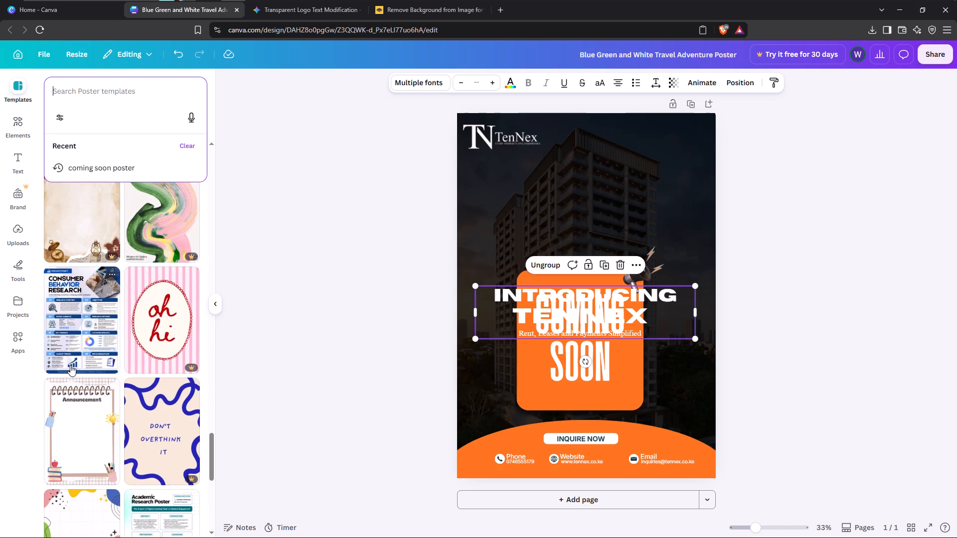
scroll(70, 365, "down", 4)
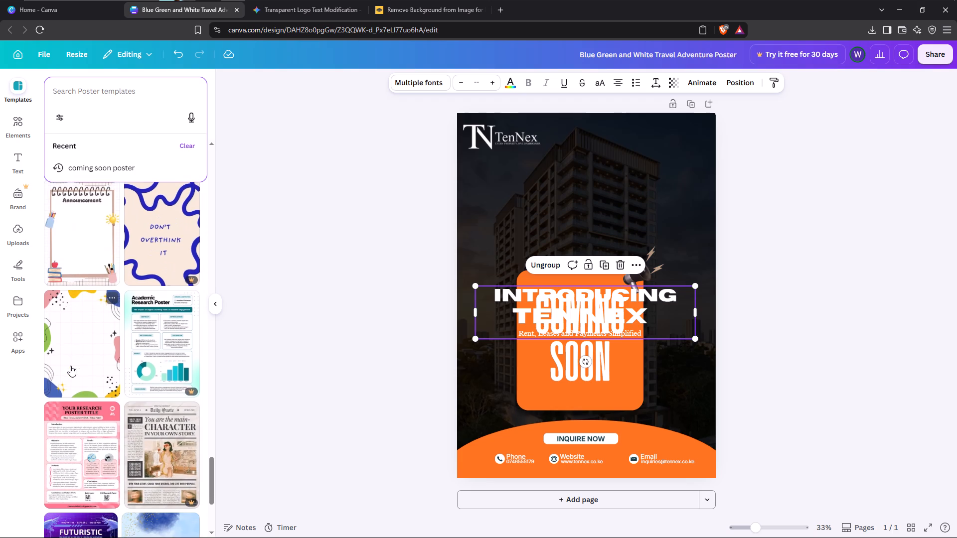
scroll(70, 366, "down", 6)
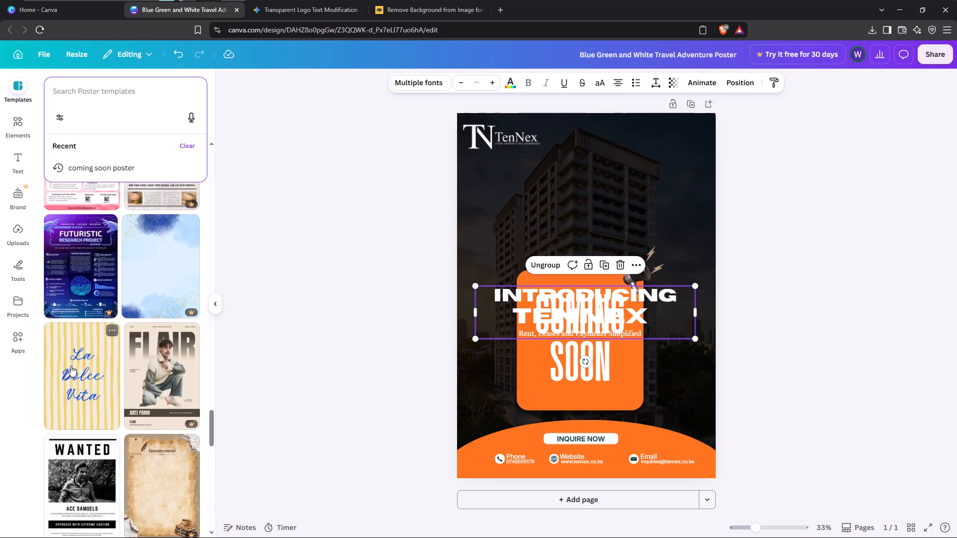
scroll(72, 366, "down", 7)
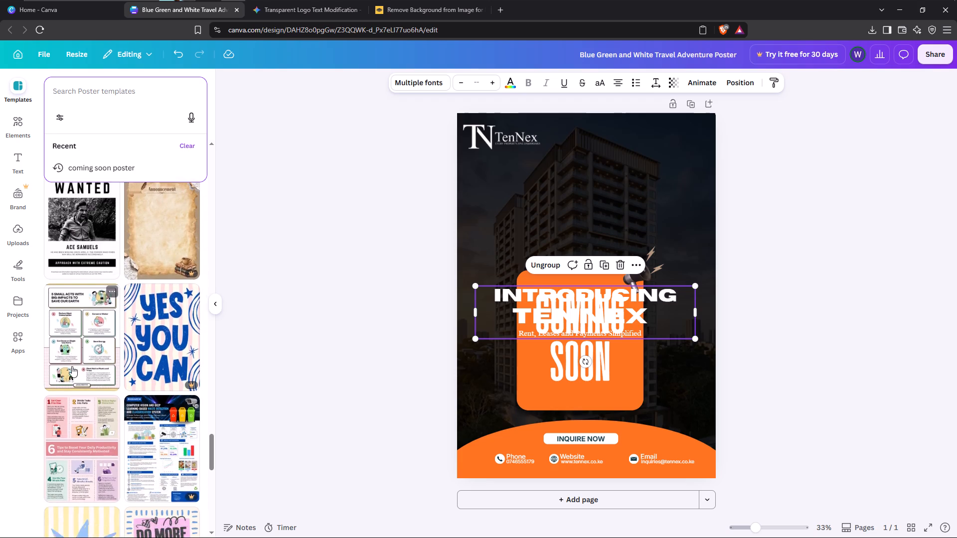
scroll(72, 366, "down", 14)
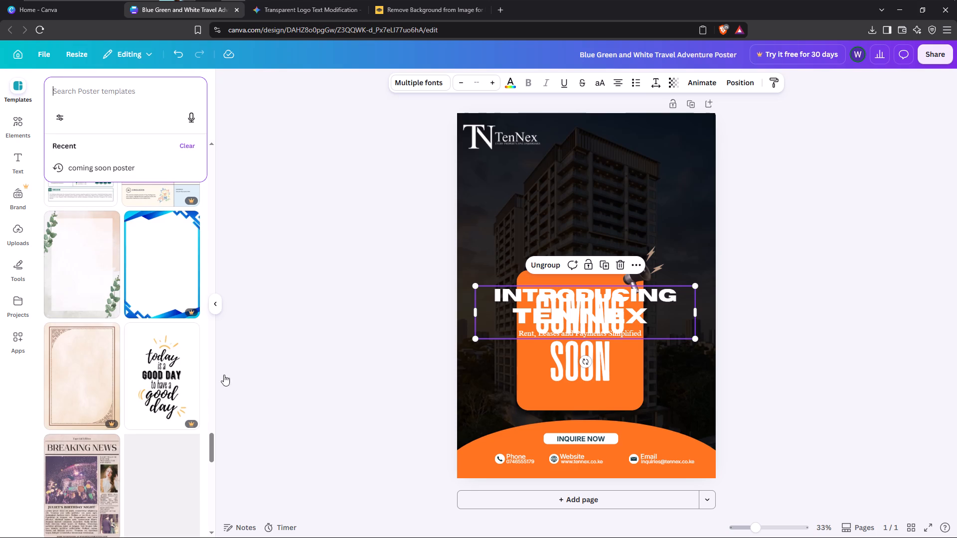
Move the heading group back up between the logo and the orange box and ungroup its texts.
left_click_drag(541, 324, 541, 229)
left_click(533, 167)
left_click(527, 202)
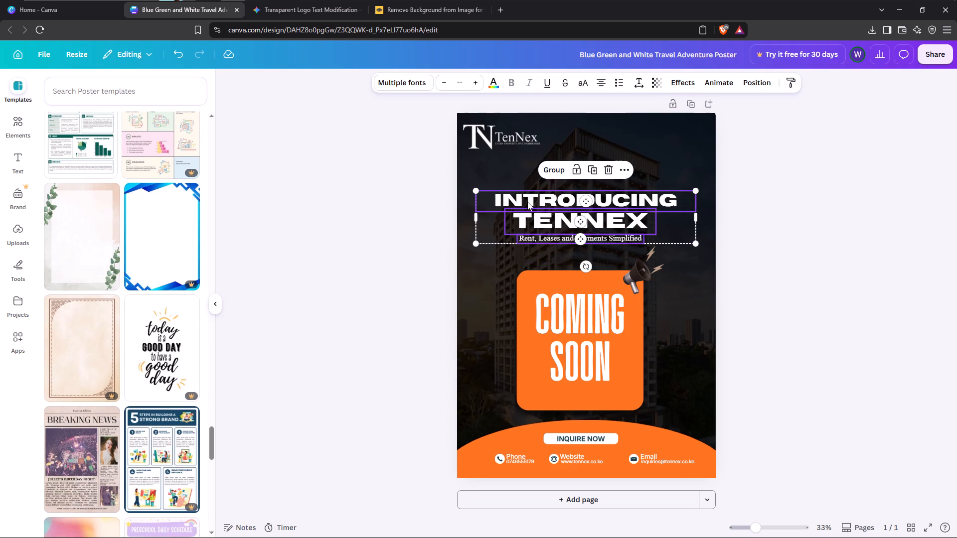
left_click(477, 259)
Delete the INTRODUCING text from the poster.
left_click(521, 195)
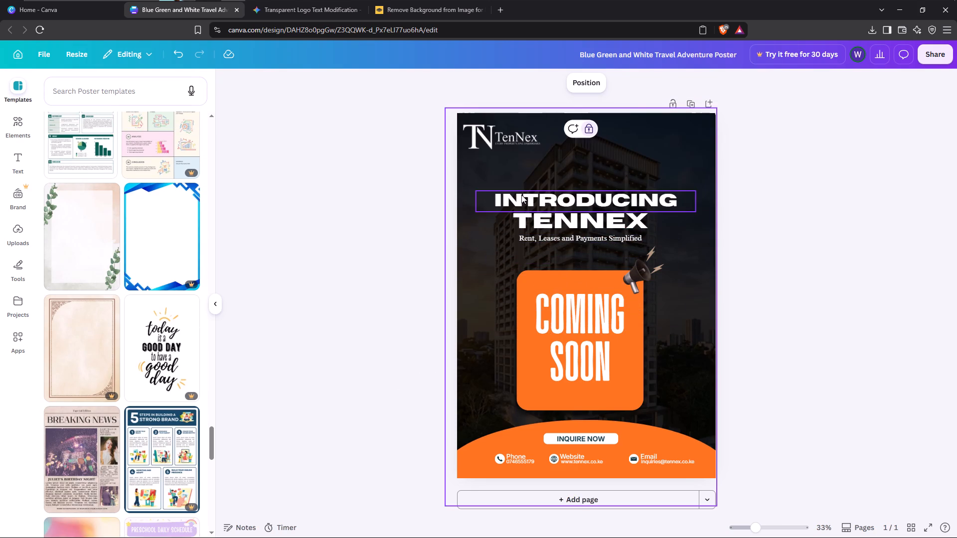
left_click(605, 170)
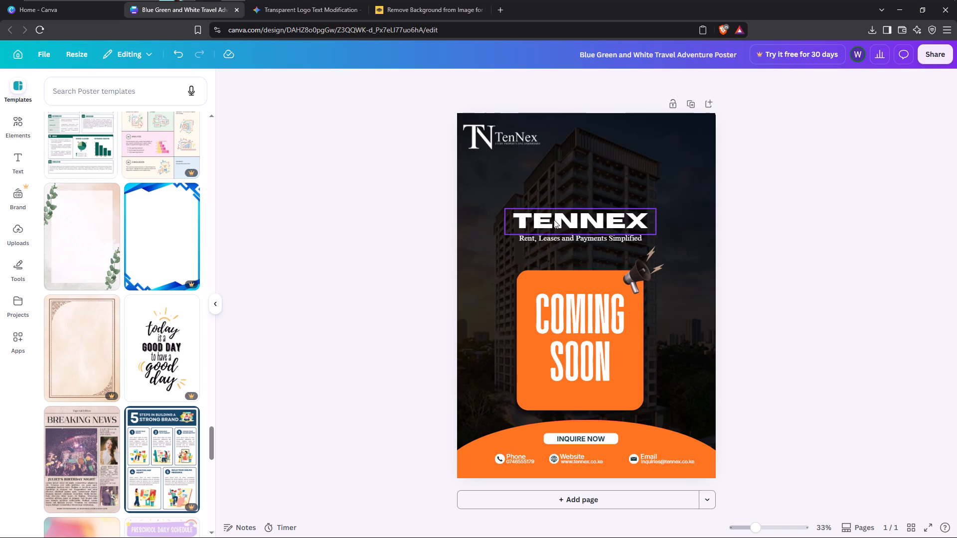
Move the TENNEX heading up to just below the logo, keeping it centred above the tagline.
left_click(551, 222)
left_click_drag(552, 222, 548, 185)
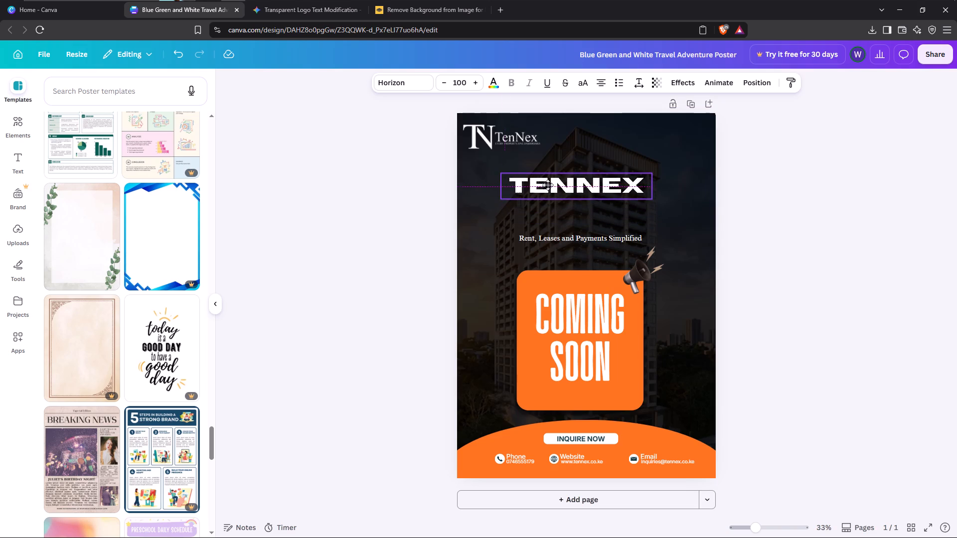
left_click_drag(548, 185, 550, 180)
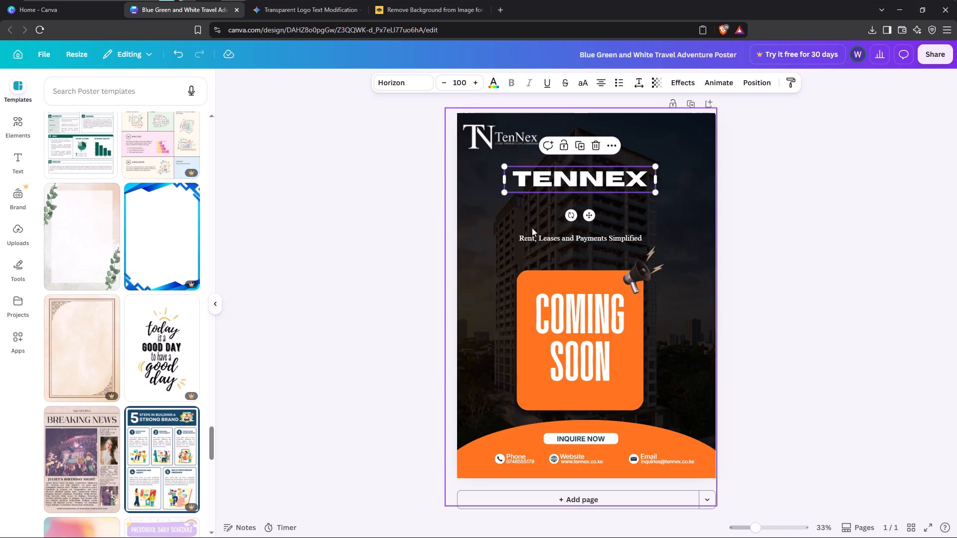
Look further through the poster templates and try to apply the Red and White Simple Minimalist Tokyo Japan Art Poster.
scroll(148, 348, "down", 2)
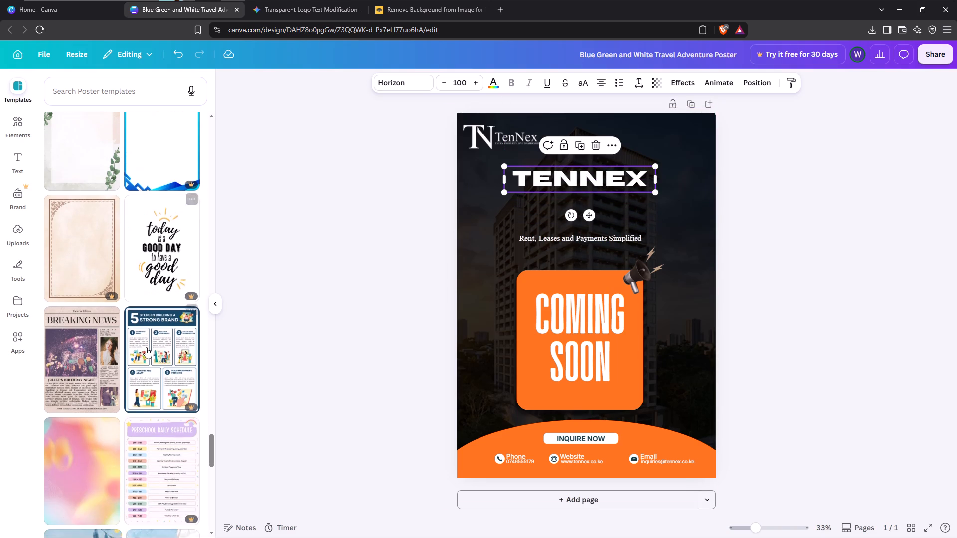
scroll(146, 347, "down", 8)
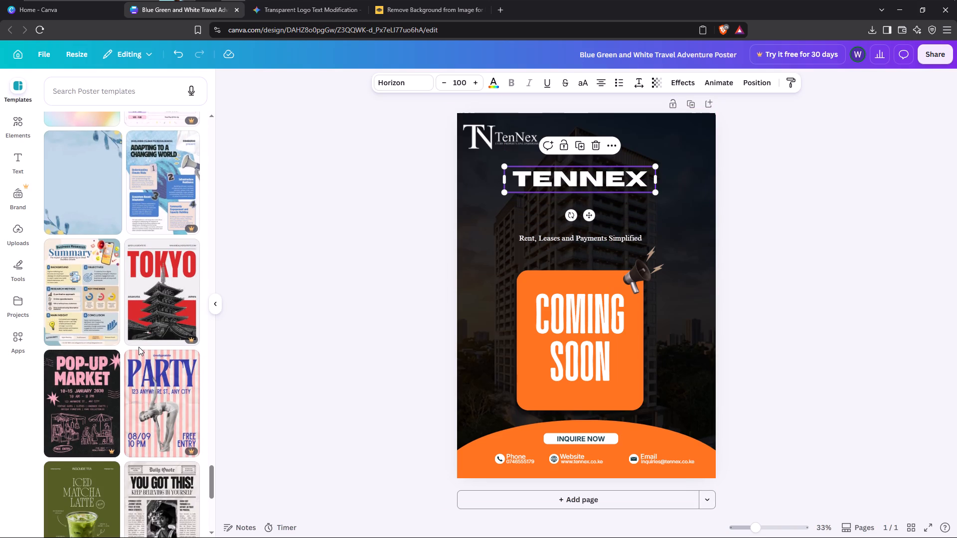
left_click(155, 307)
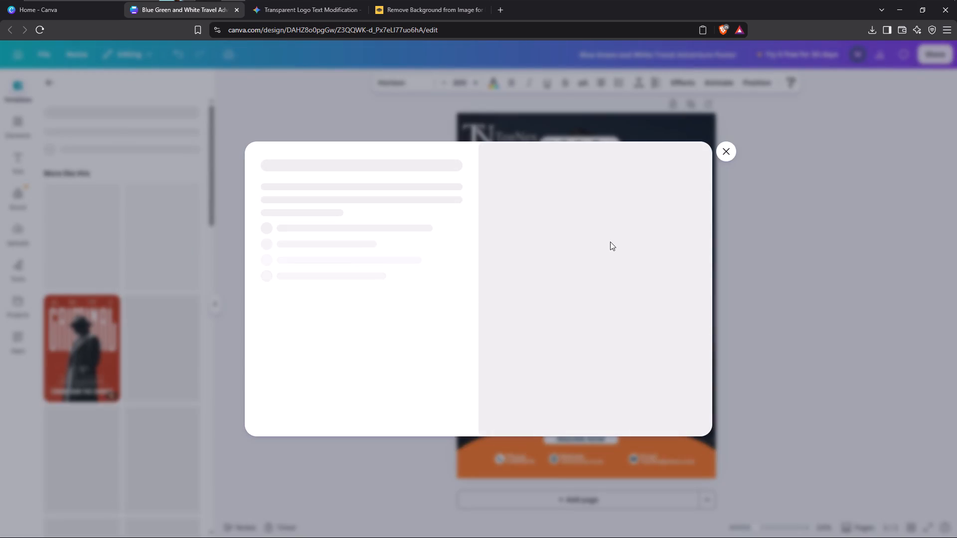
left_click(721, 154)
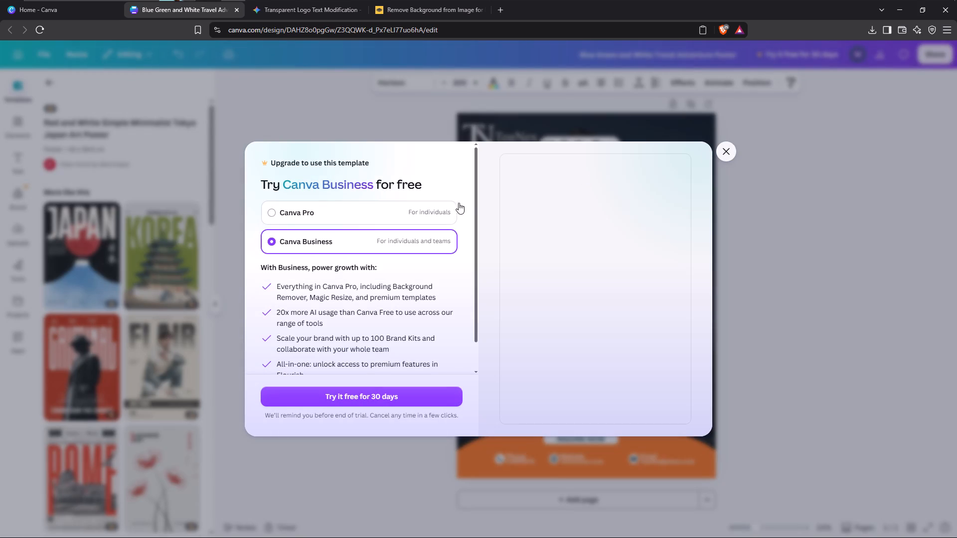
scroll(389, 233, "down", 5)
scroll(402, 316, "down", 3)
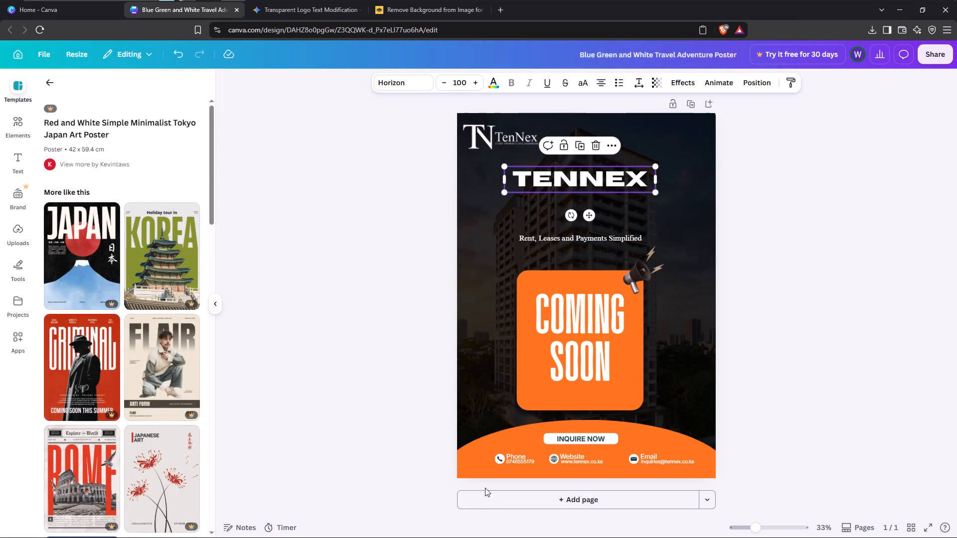
Add a second page and apply the Red And White Minimalist Mystery Movie Poster template to it.
left_click(491, 499)
scroll(146, 356, "down", 9)
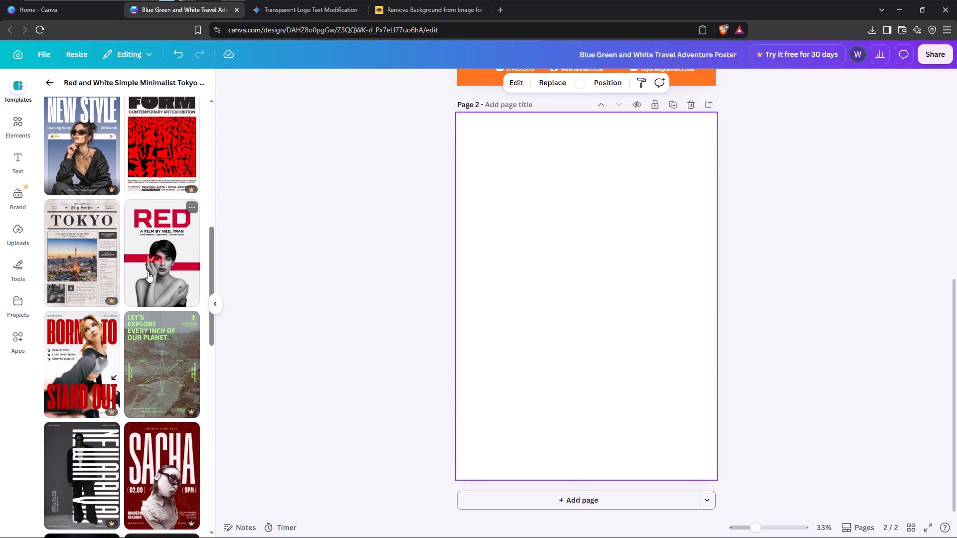
left_click(150, 266)
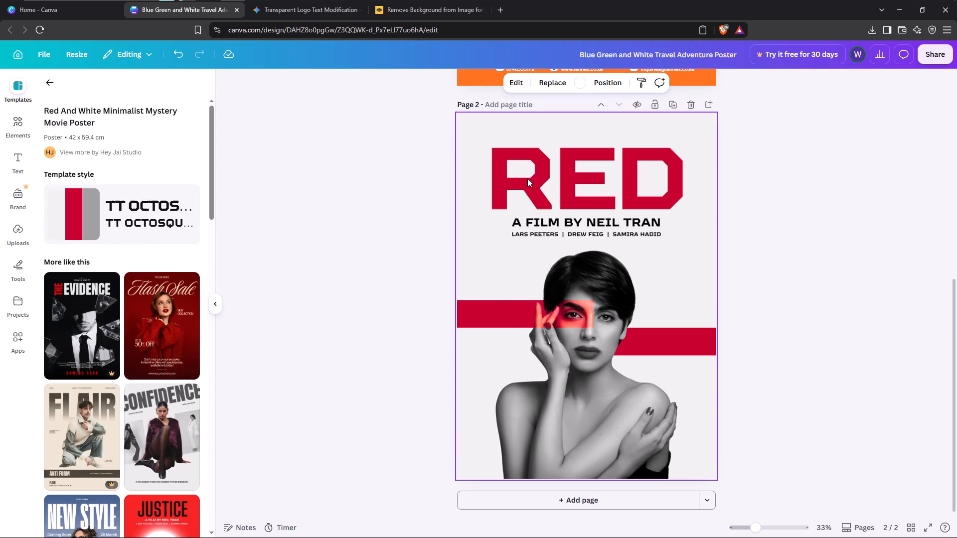
Replace the RED title on page 2 with the text TENNEX.
left_click(527, 178)
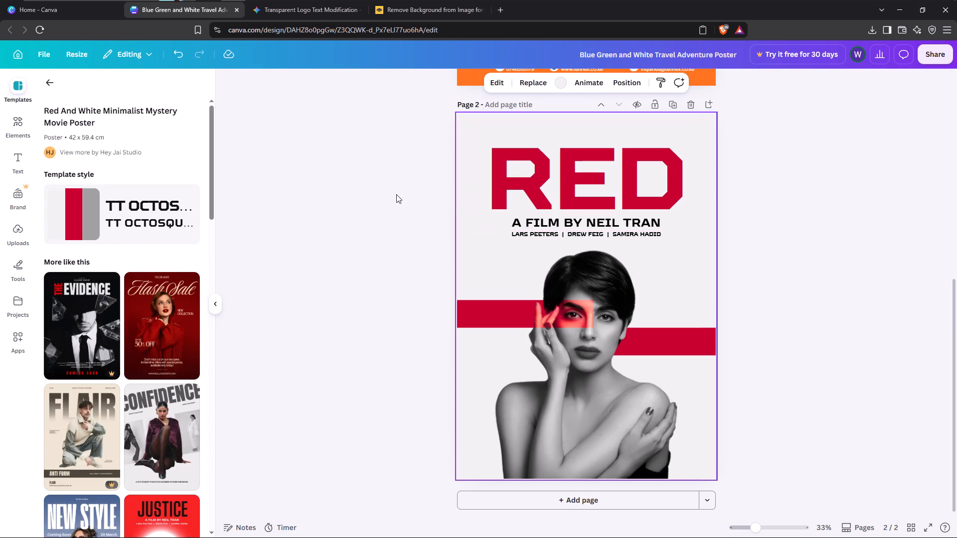
scroll(429, 209, "up", 3)
scroll(523, 283, "up", 4)
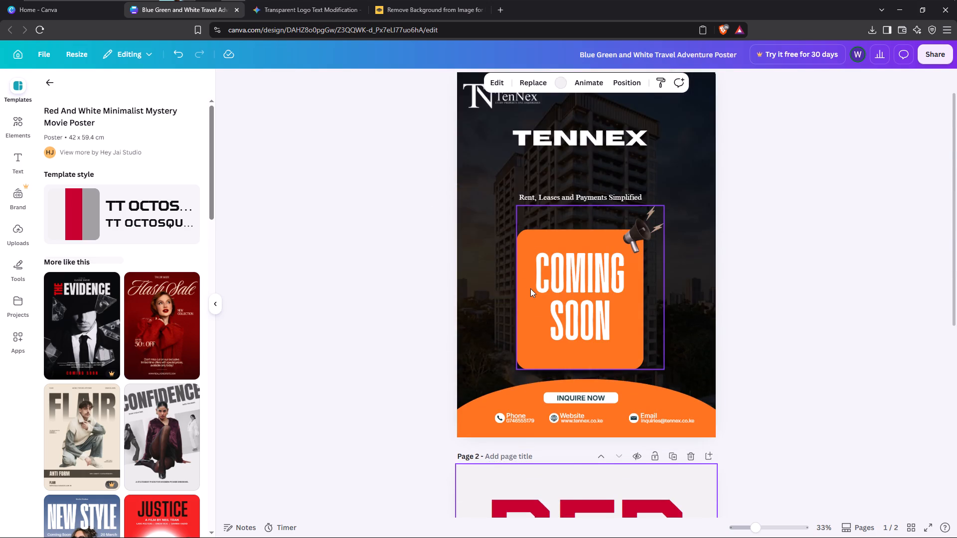
scroll(531, 289, "down", 2)
scroll(531, 290, "up", 1)
left_click(544, 418)
double_click(544, 418)
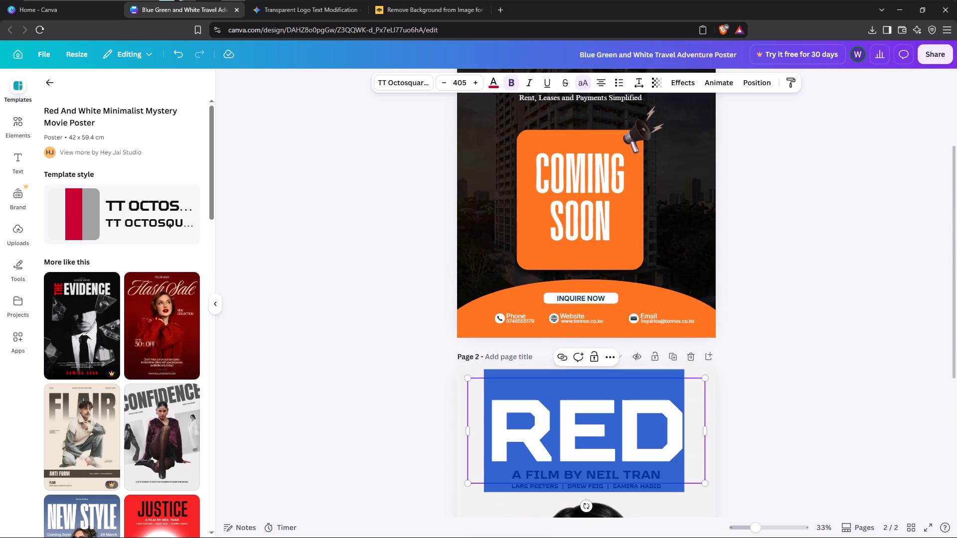
type("ts")
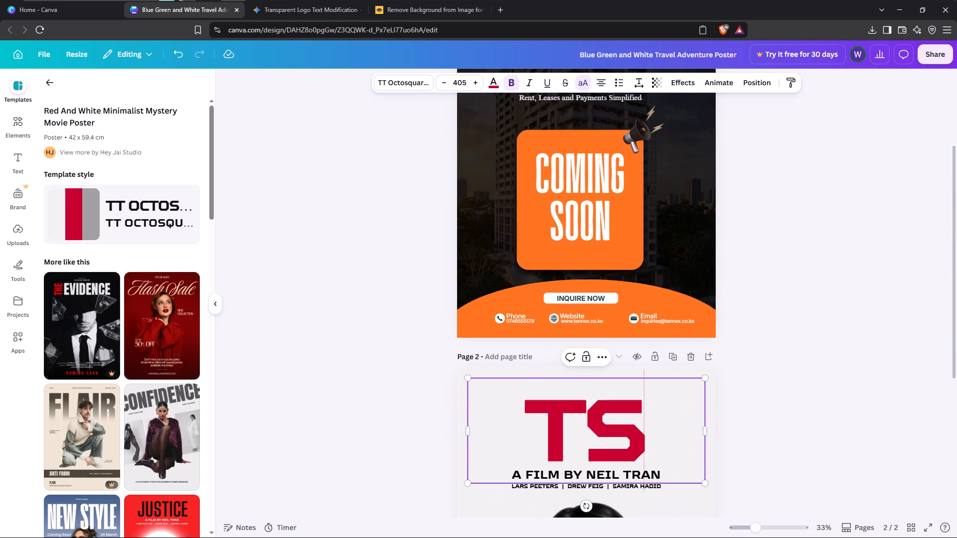
key("BackSpace")
key("e")
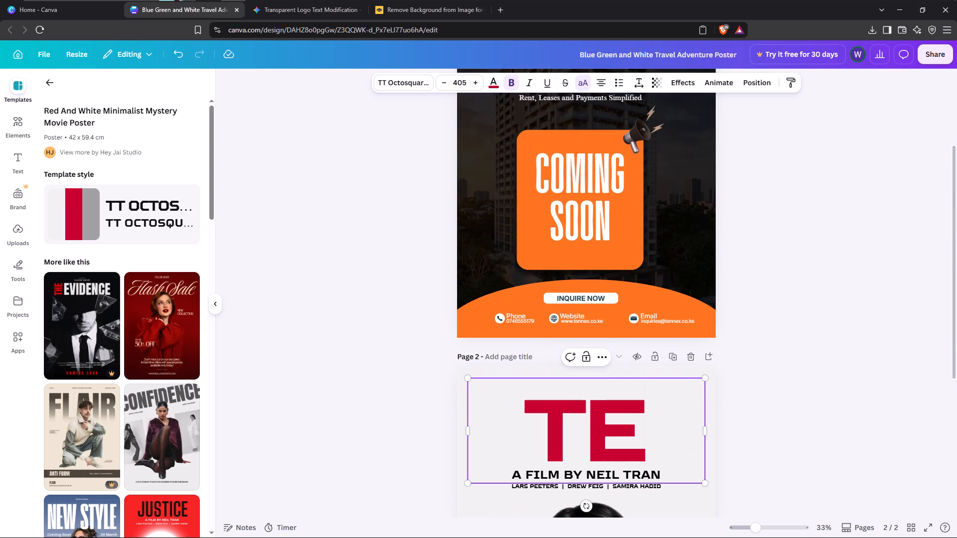
type("nne")
key("x")
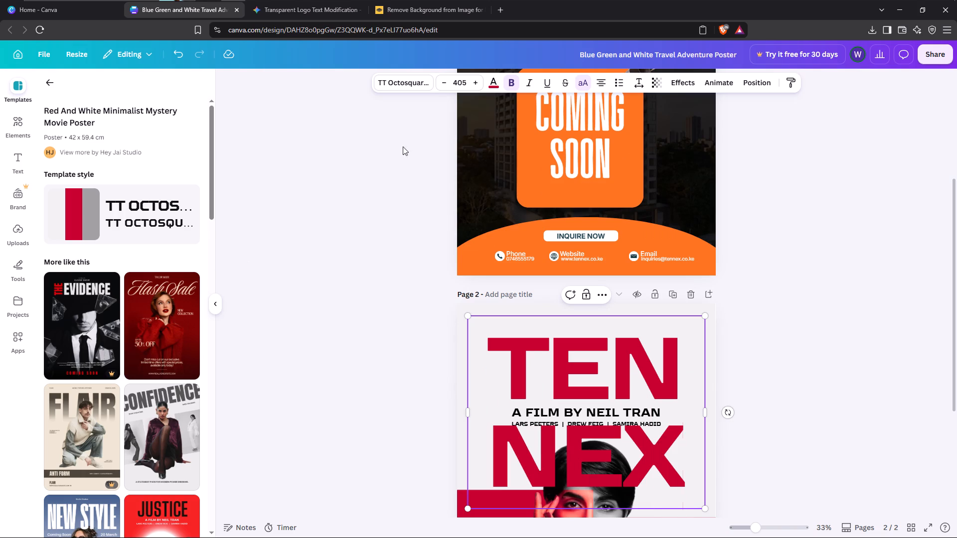
Set the font size of the TENNEX title on page 2 to 200.
left_click(463, 80)
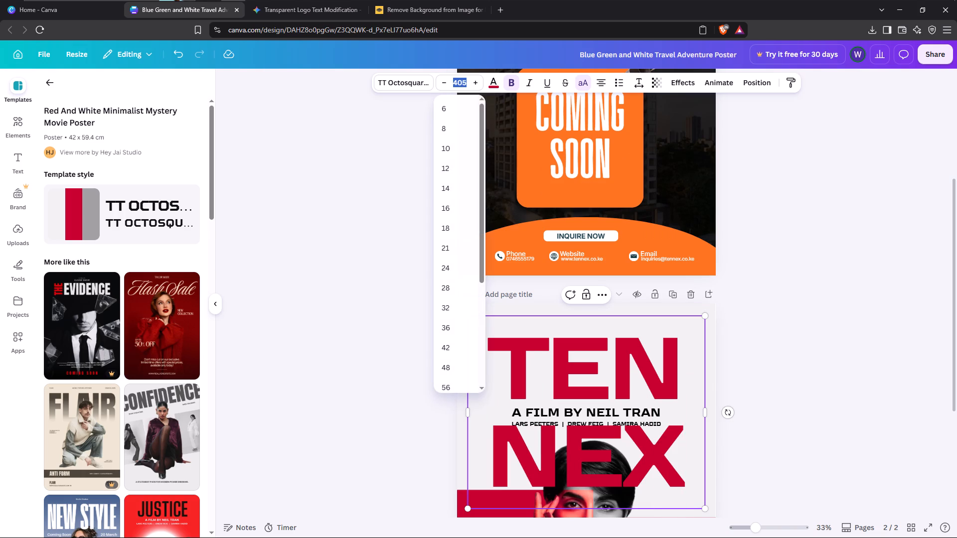
key("2")
type("00")
left_click(397, 118)
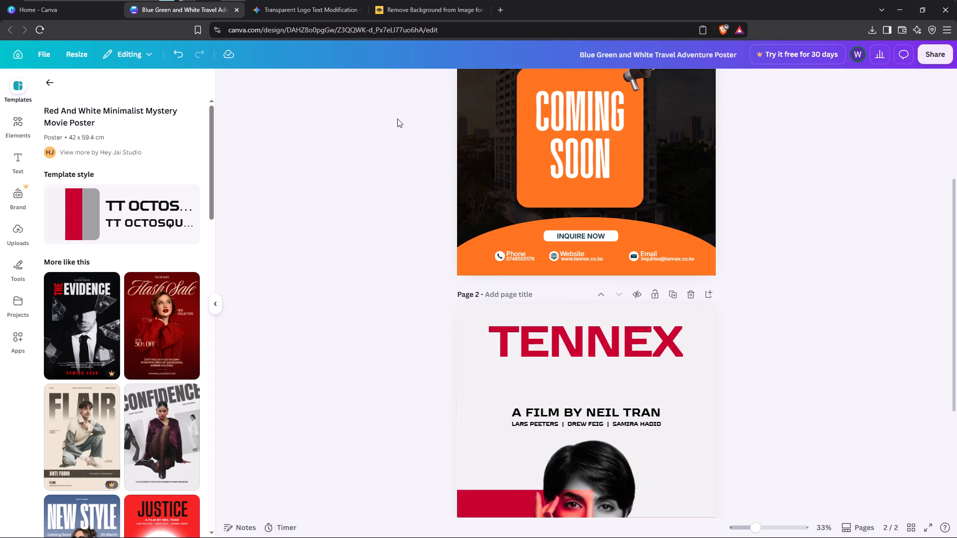
Delete the old Horizon-font TENNEX heading from page 1.
scroll(356, 128, "up", 5)
left_click(527, 176)
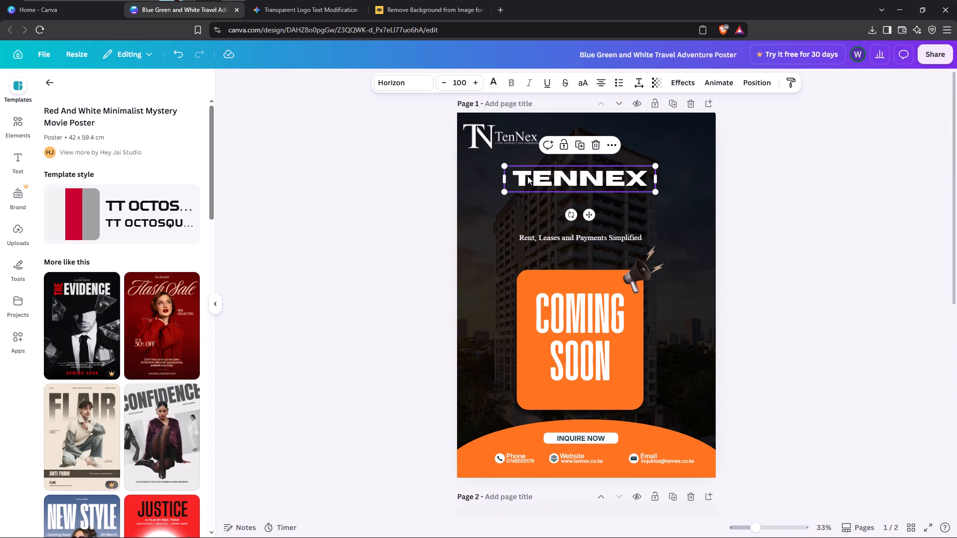
left_click(597, 149)
Move the red TENNEX title from page 2 onto page 1, between the logo and the tagline.
scroll(406, 256, "down", 3)
left_click_drag(553, 399, 559, 99)
scroll(262, 194, "up", 3)
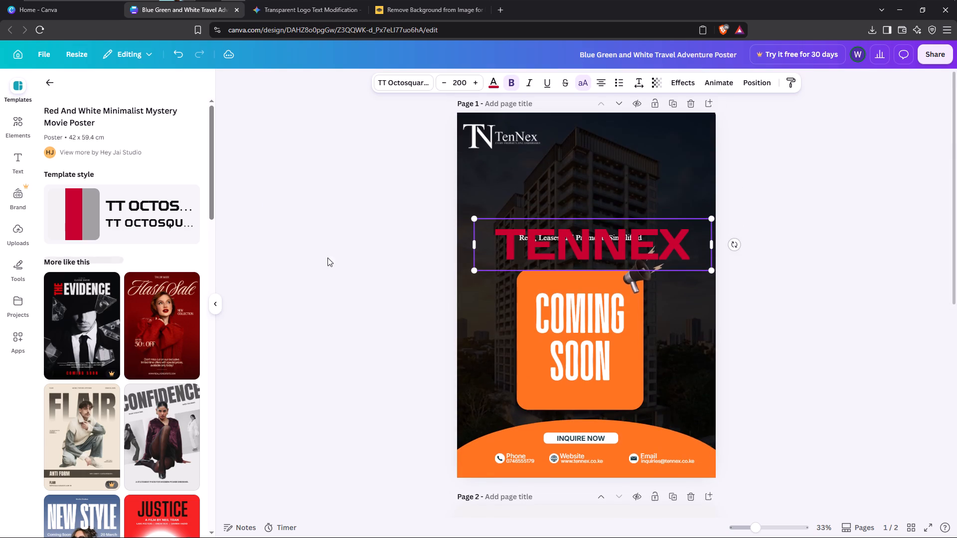
scroll(310, 262, "up", 3)
left_click_drag(555, 251, 544, 187)
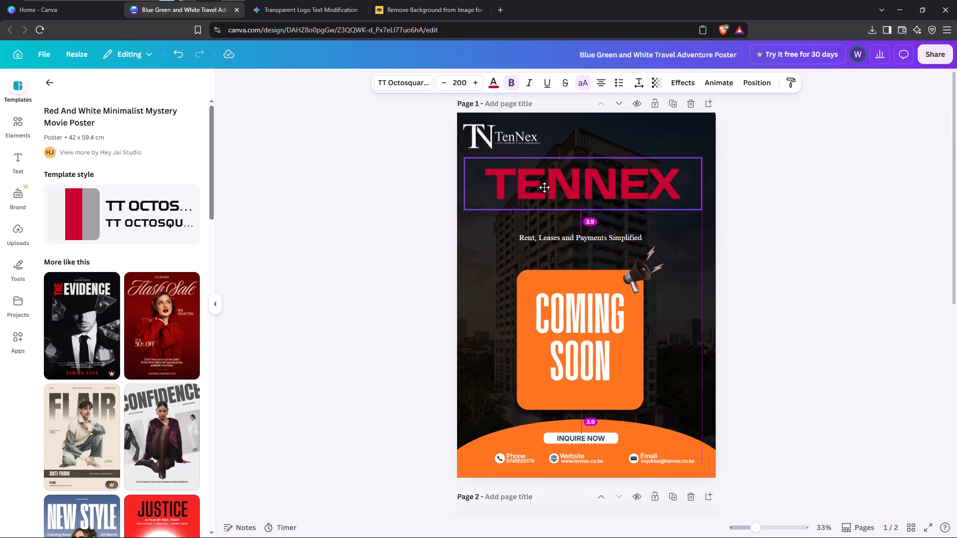
left_click_drag(544, 187, 550, 188)
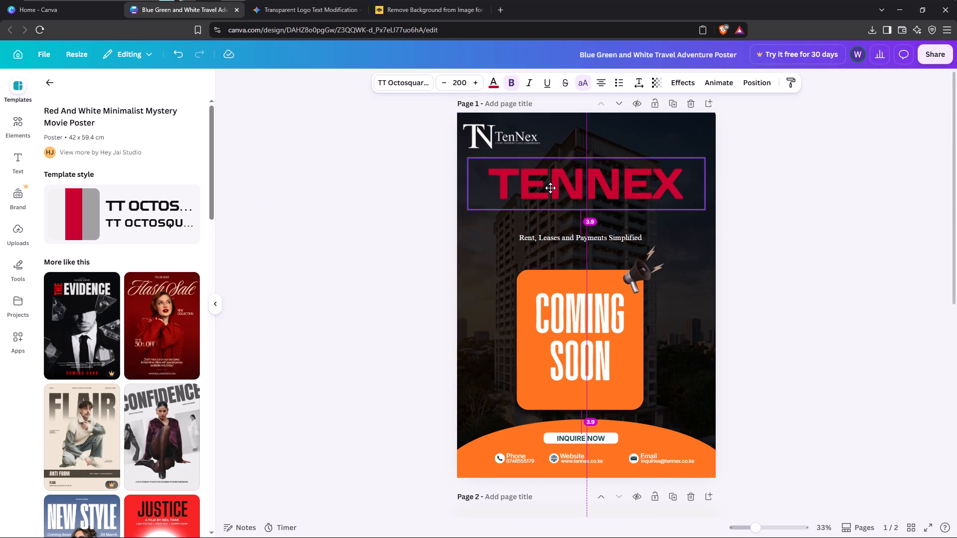
left_click_drag(550, 188, 552, 188)
Set the TENNEX heading's font size to 150 and its text colour to white.
left_click_drag(455, 81, 465, 84)
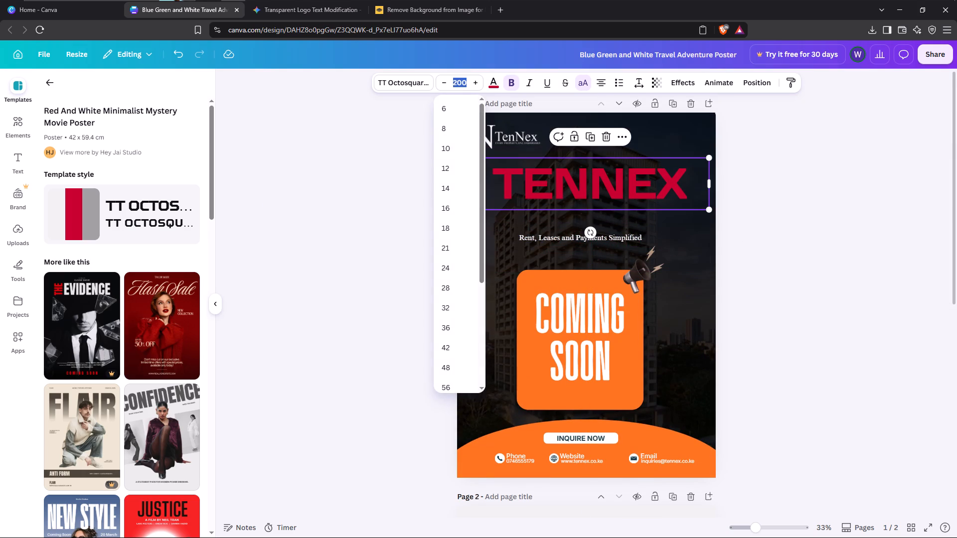
type("15")
key("0")
key("Return")
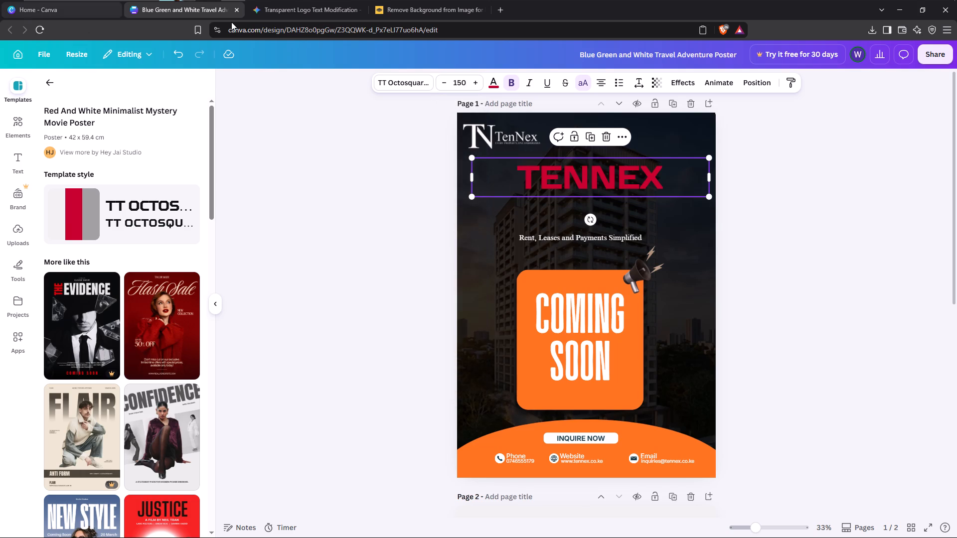
left_click(486, 84)
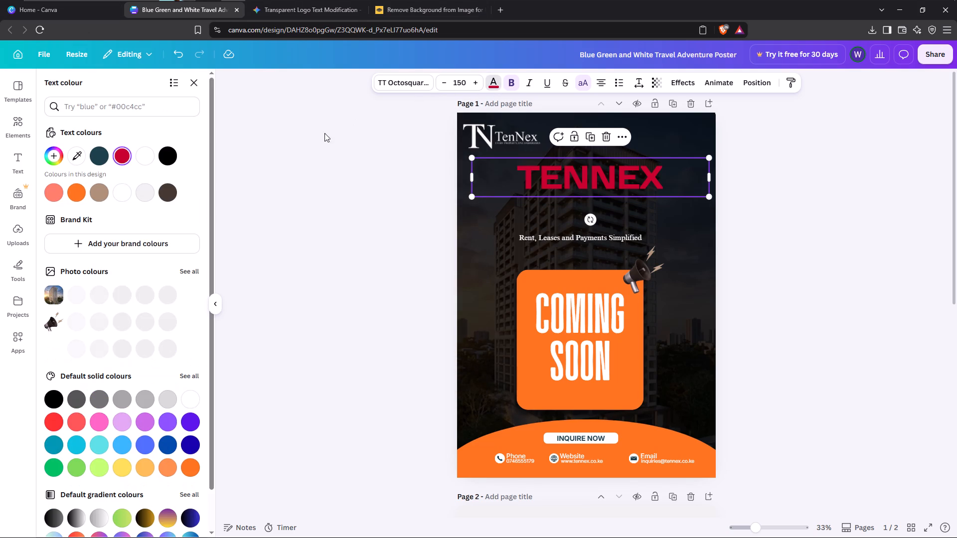
left_click(141, 159)
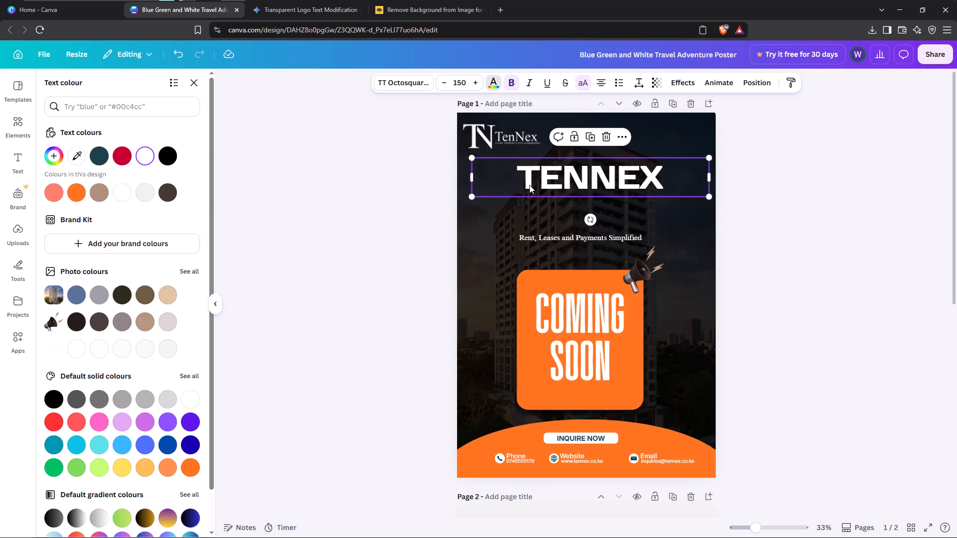
Reposition the TENNEX heading just below the logo, leaving a small gap beneath it and keeping it roughly centred on the poster.
left_click_drag(542, 184, 540, 173)
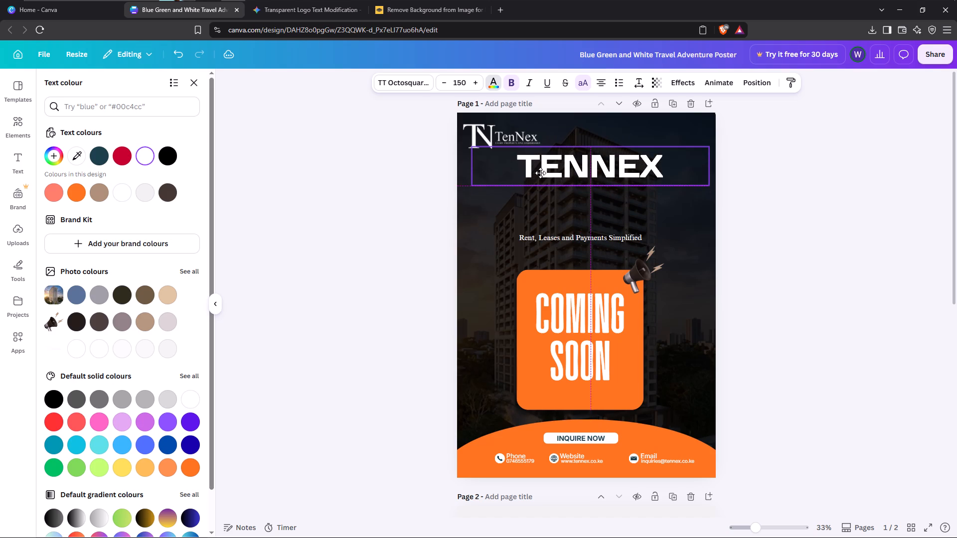
left_click_drag(540, 173, 537, 173)
left_click(877, 231)
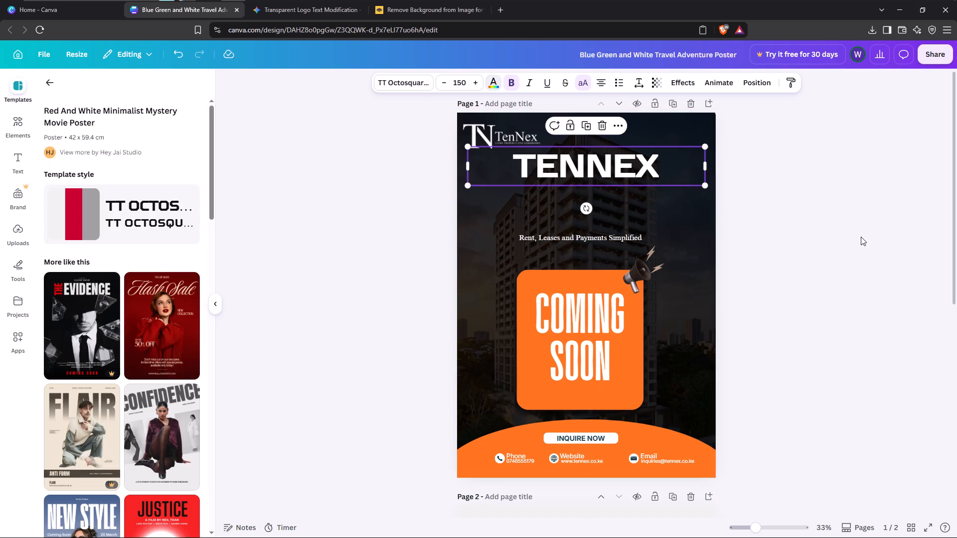
left_click(955, 220)
left_click(870, 231)
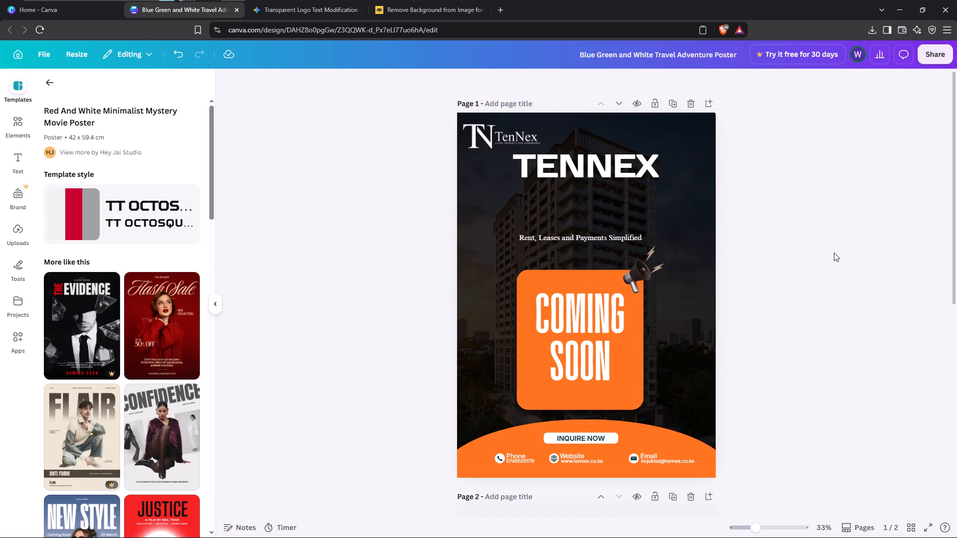
left_click_drag(573, 166, 569, 179)
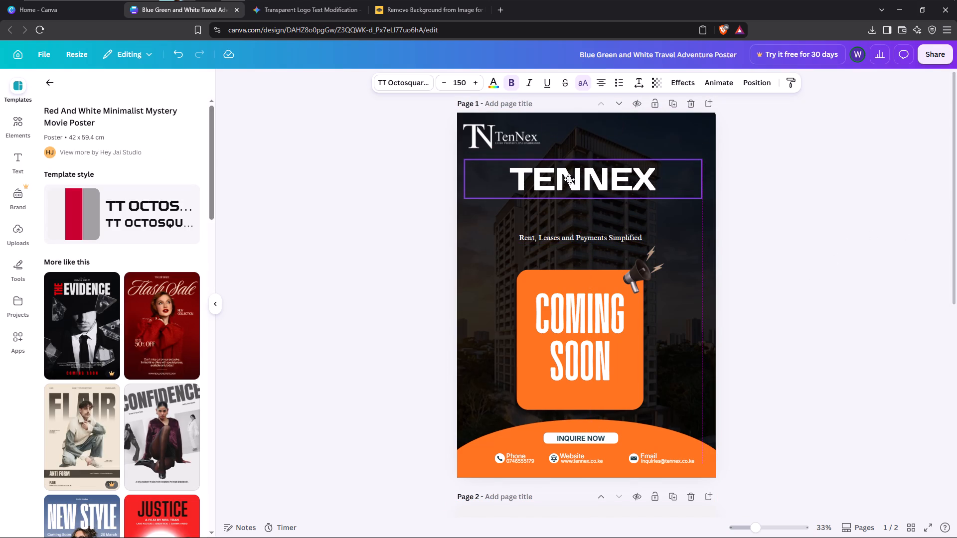
left_click_drag(569, 179, 569, 178)
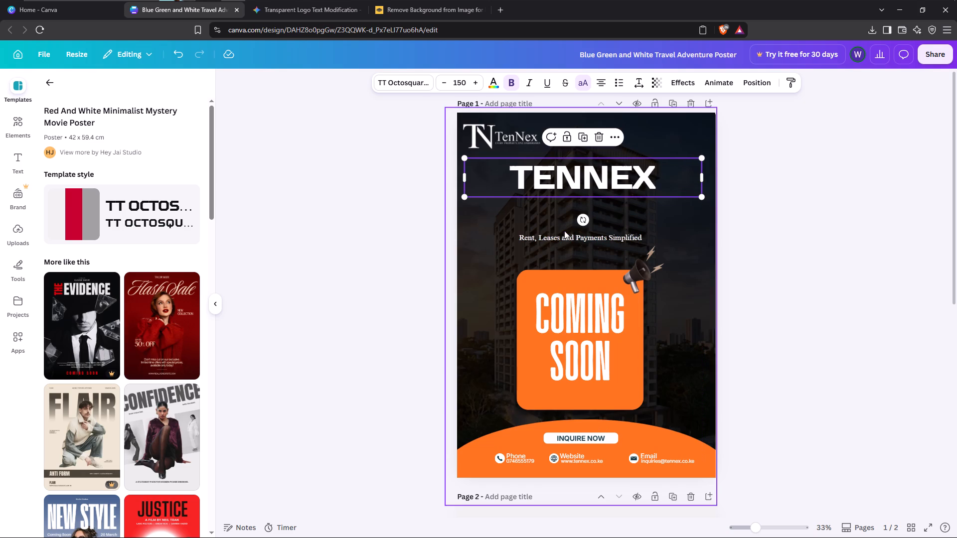
Move the tagline Rent, Leases and Payments Simplified up to directly beneath the TENNEX heading.
left_click_drag(556, 239, 560, 202)
left_click(791, 213)
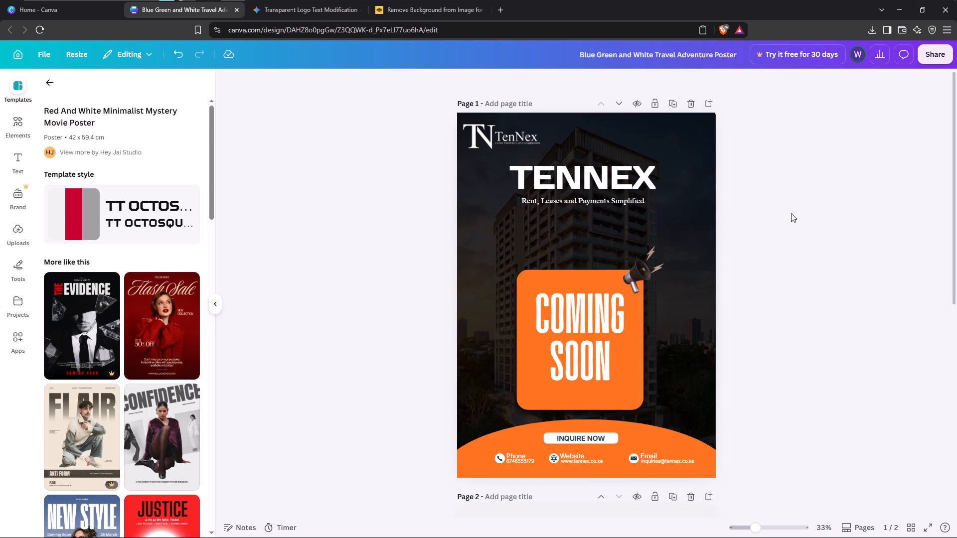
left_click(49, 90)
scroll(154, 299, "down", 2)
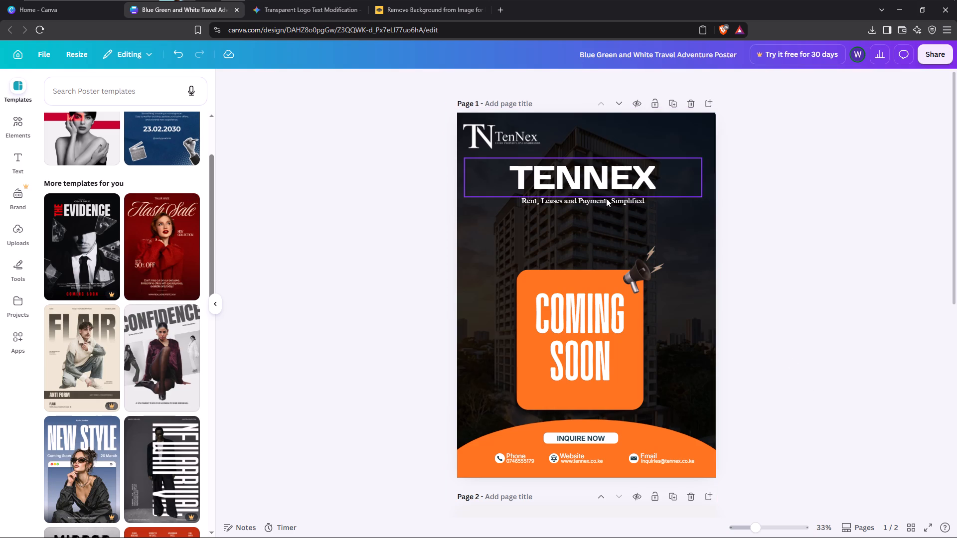
Group the TENNEX heading with its tagline and move the group down to just above the COMING SOON box.
left_click_drag(648, 209, 640, 207)
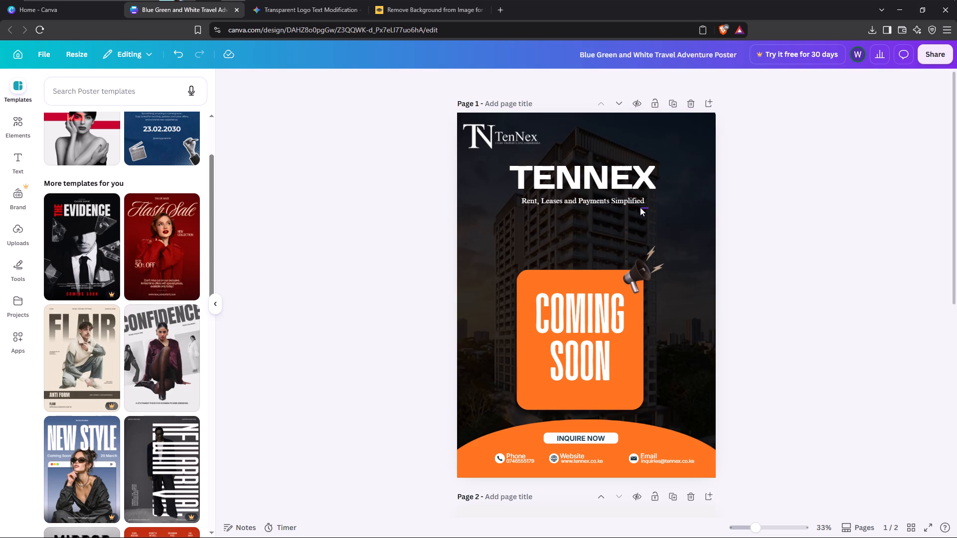
left_click_drag(640, 207, 574, 189)
left_click(553, 134)
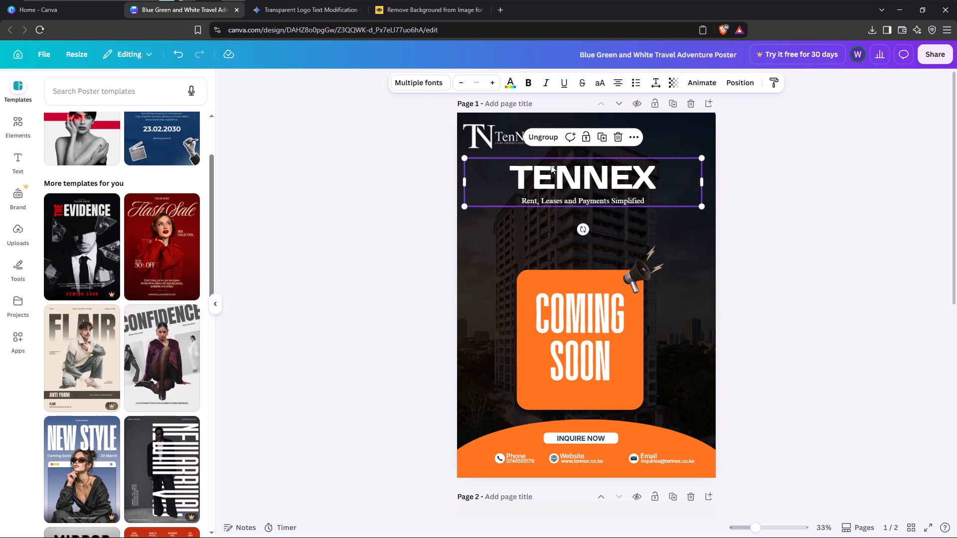
left_click_drag(564, 177, 565, 234)
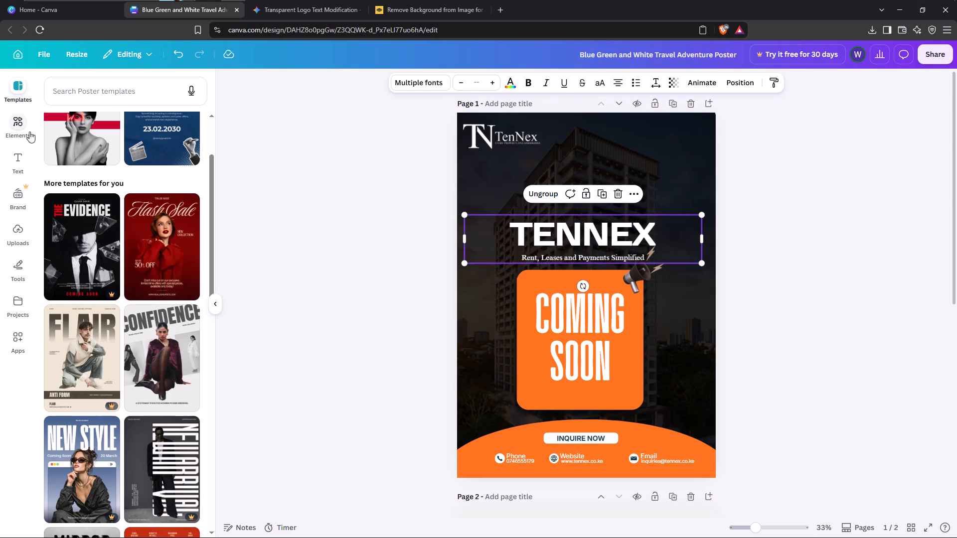
Add a rounded square shape and stretch it into a wide rectangle between the logo and the TENNEX heading.
left_click(29, 132)
left_click(82, 149)
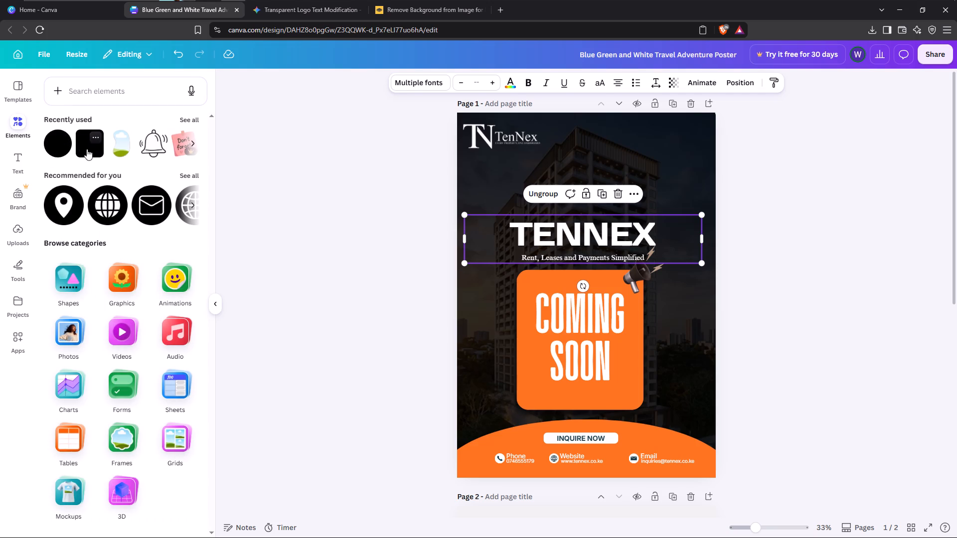
left_click_drag(582, 298, 558, 269)
left_click_drag(570, 304, 533, 189)
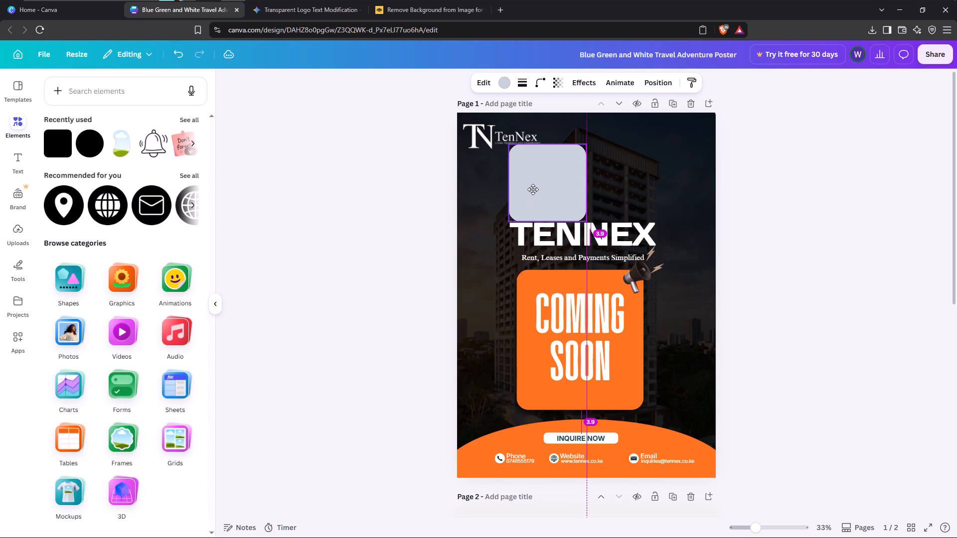
left_click_drag(533, 189, 537, 201)
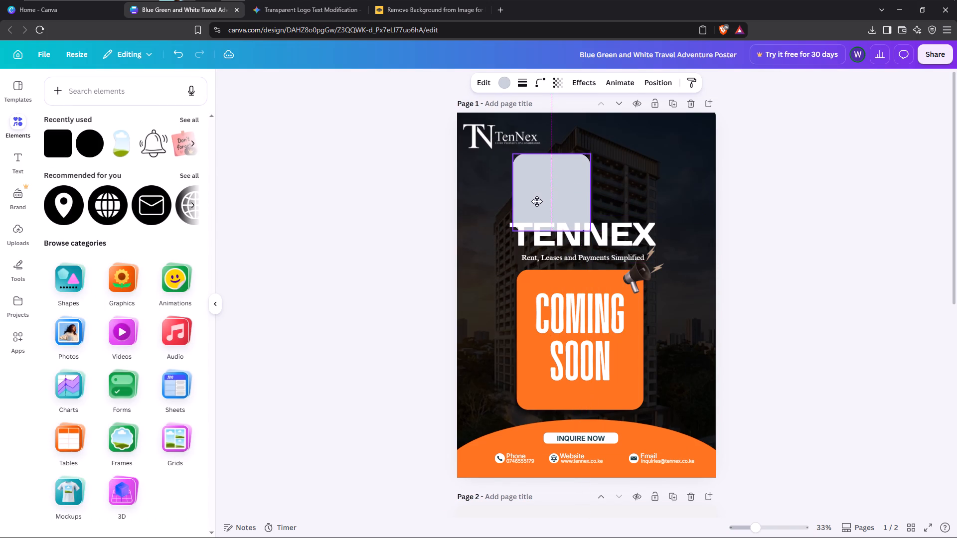
left_click_drag(537, 201, 535, 202)
left_click_drag(588, 192, 651, 193)
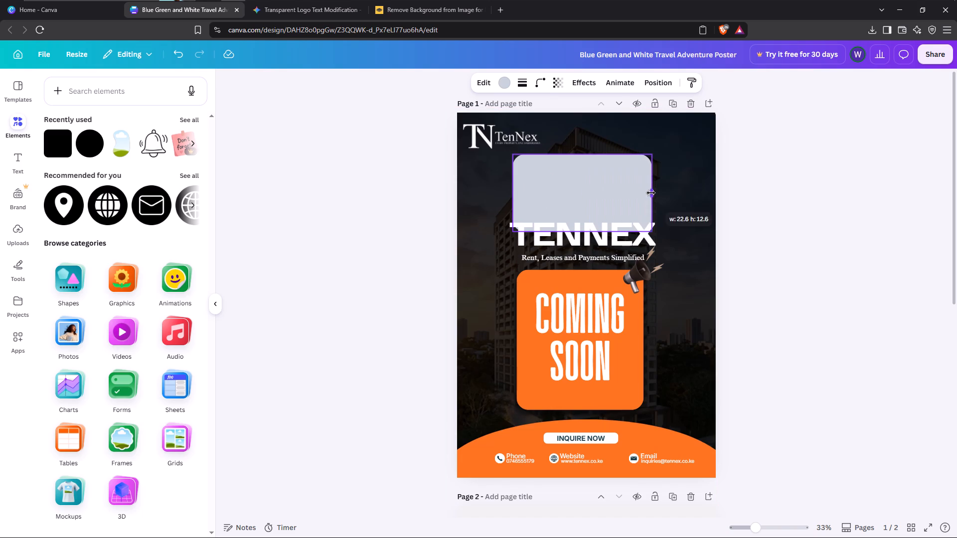
left_click_drag(651, 193, 688, 196)
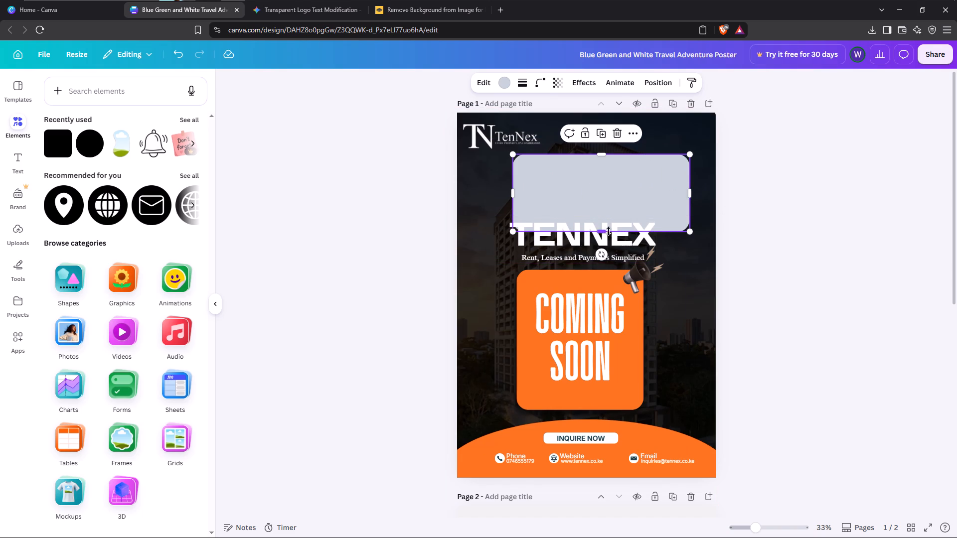
left_click_drag(609, 230, 598, 211)
left_click_drag(591, 194, 580, 193)
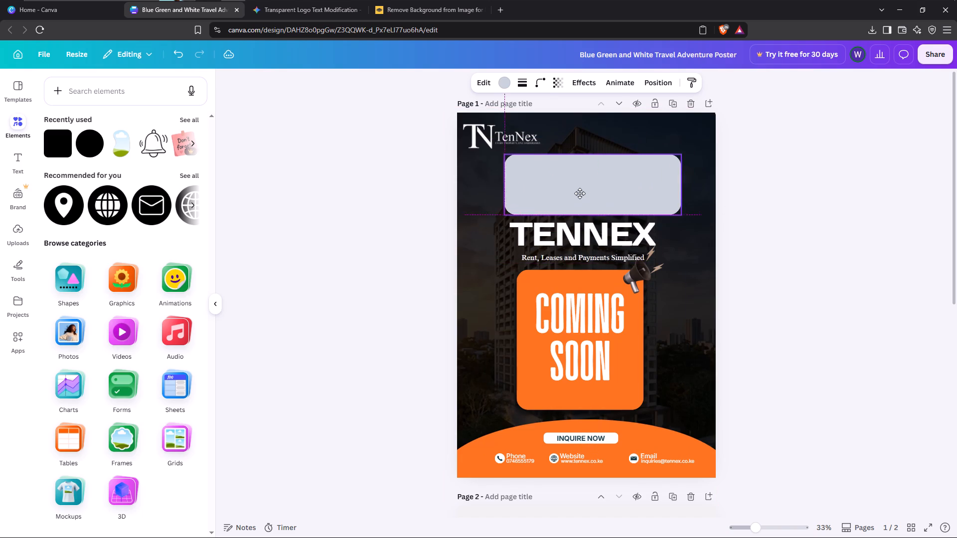
left_click_drag(580, 193, 579, 195)
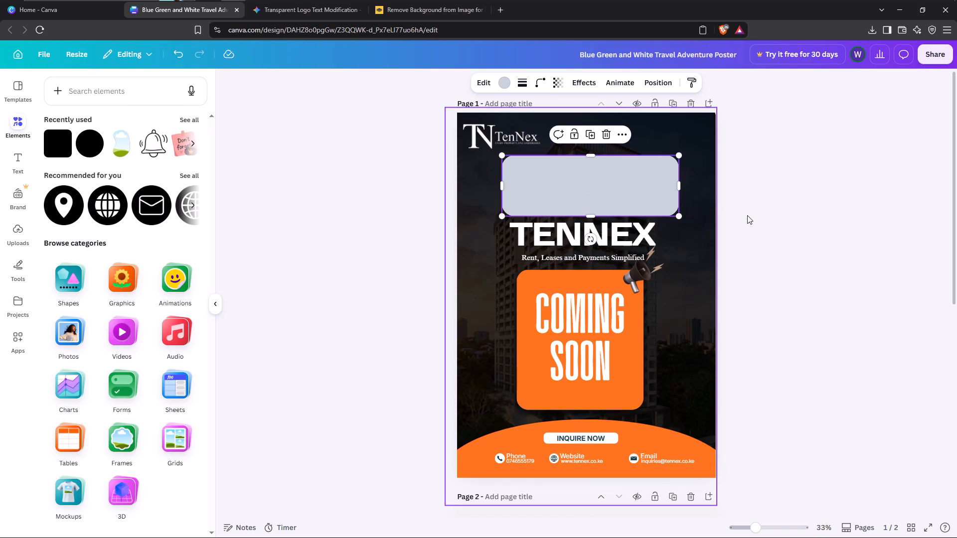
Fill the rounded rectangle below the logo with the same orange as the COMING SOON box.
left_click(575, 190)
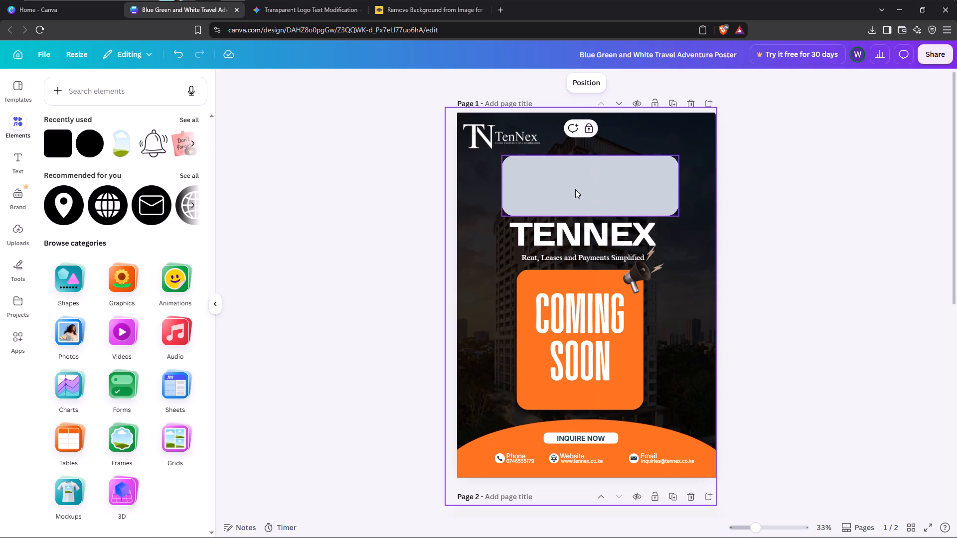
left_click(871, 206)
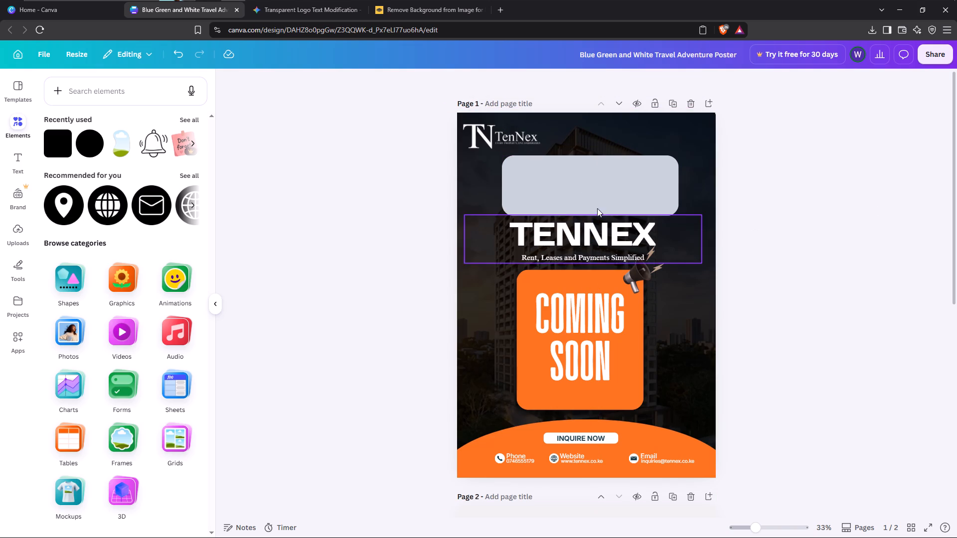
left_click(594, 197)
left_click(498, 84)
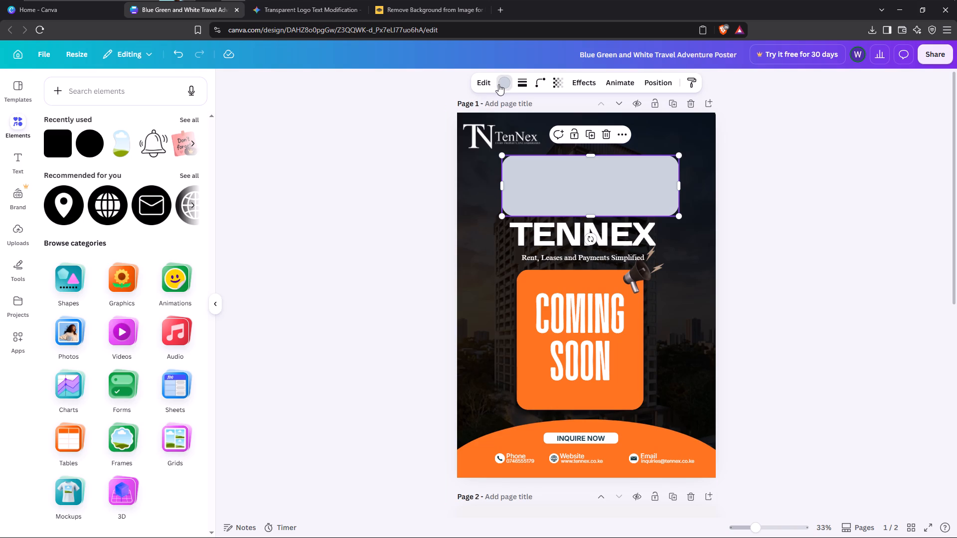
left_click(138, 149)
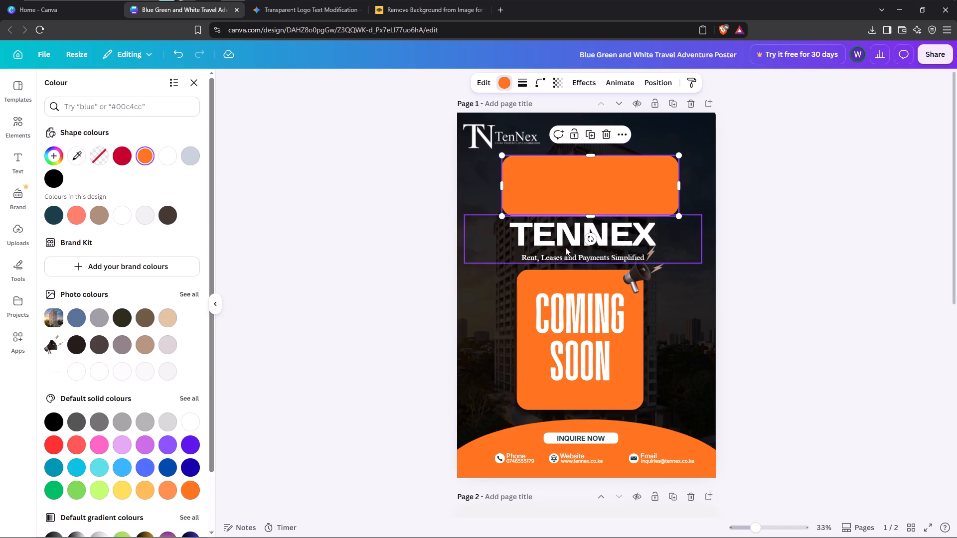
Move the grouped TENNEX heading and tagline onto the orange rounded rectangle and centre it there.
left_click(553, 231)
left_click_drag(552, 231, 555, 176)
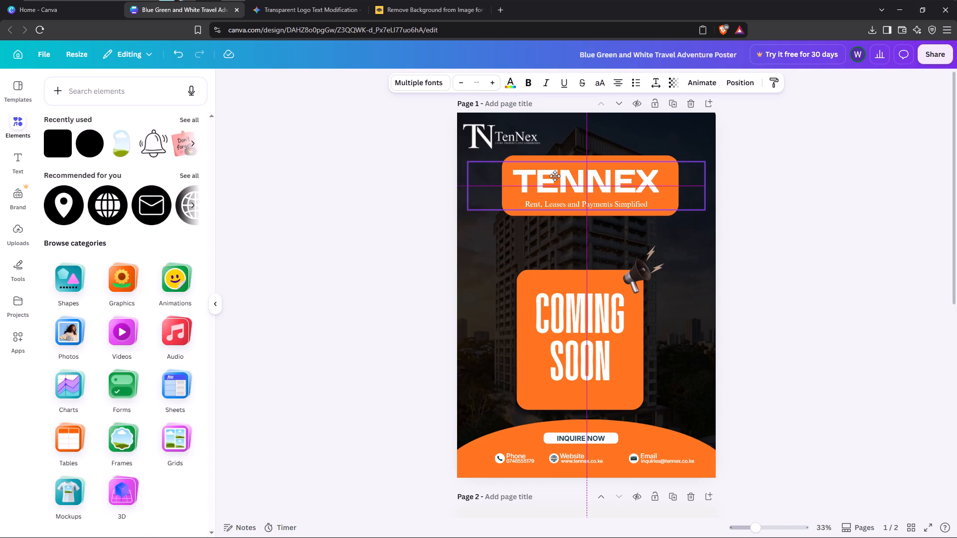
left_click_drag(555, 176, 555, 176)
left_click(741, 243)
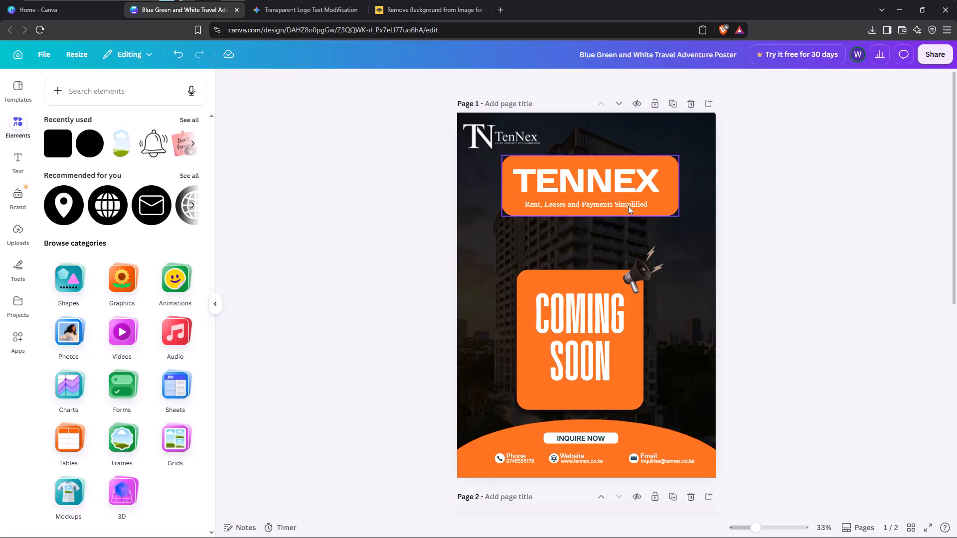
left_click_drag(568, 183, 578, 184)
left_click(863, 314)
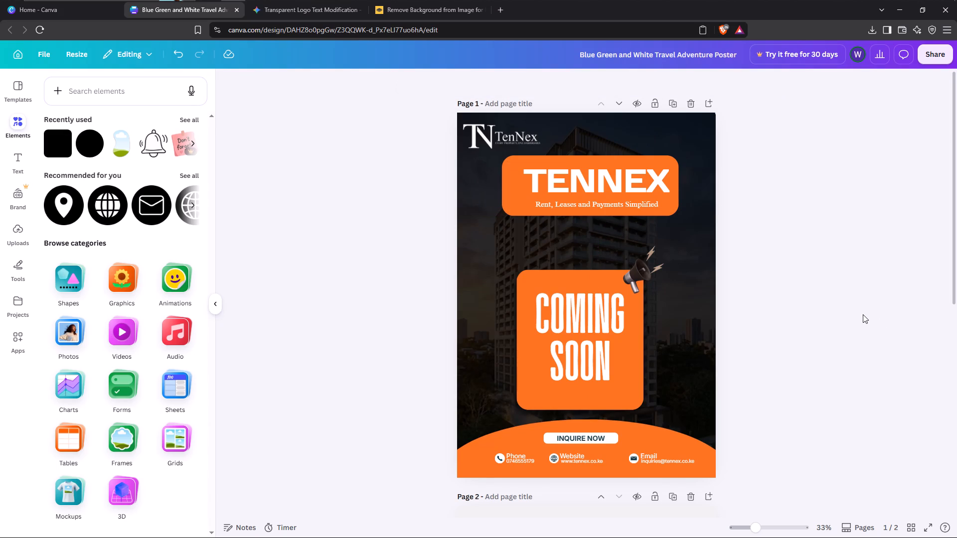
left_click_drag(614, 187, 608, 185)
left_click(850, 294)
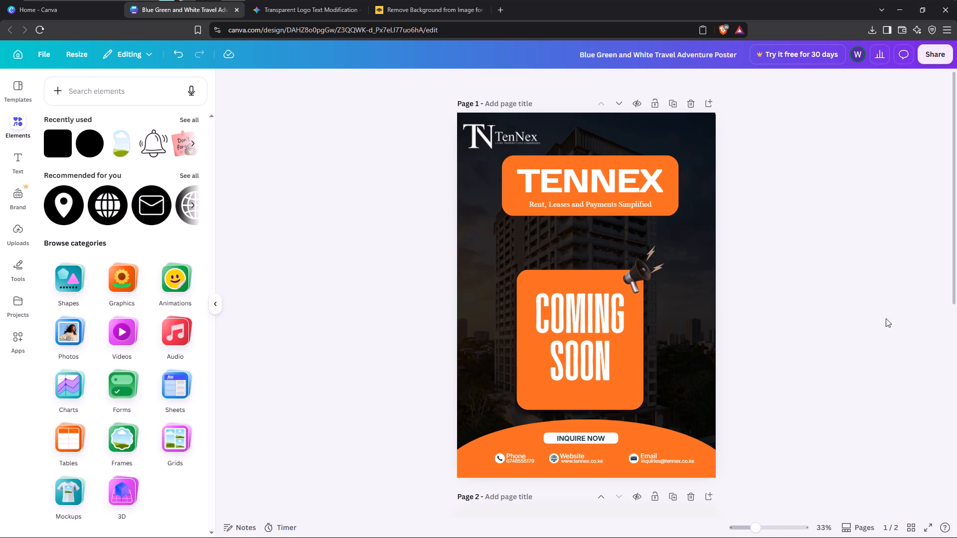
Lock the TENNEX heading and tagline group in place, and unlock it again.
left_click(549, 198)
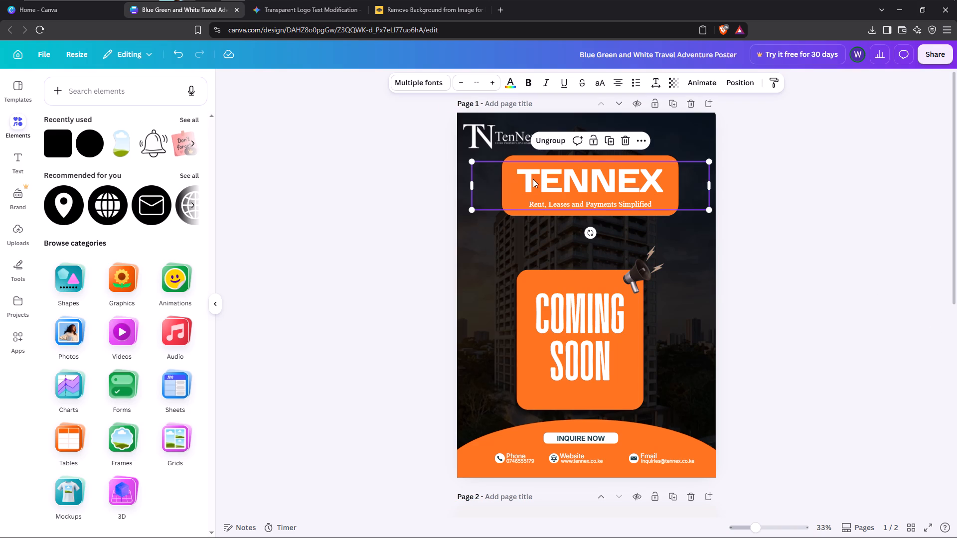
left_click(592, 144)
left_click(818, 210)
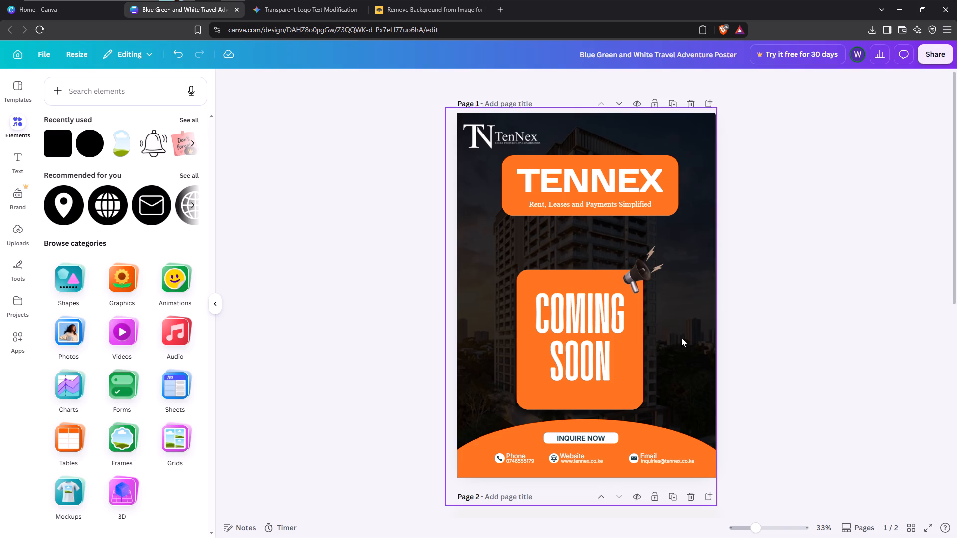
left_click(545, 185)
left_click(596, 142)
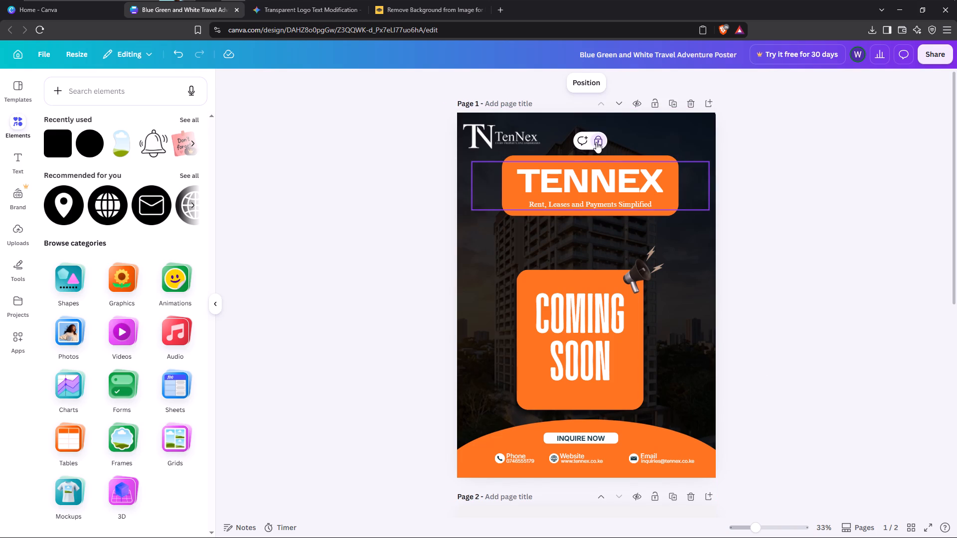
Move the TENNEX group down off the orange rounded rectangle and delete that rectangle.
left_click_drag(557, 179, 552, 225)
left_click_drag(568, 185, 569, 185)
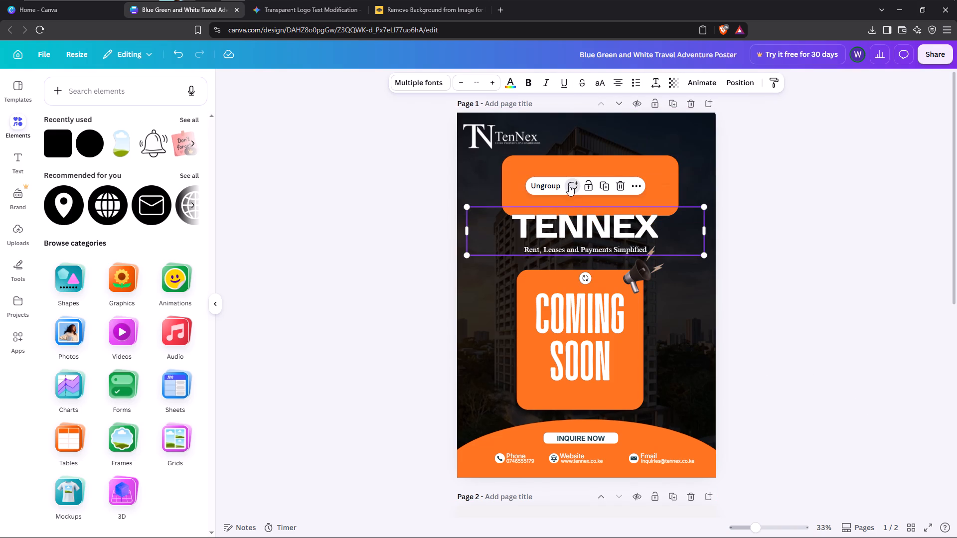
left_click_drag(569, 185, 532, 184)
left_click(526, 170)
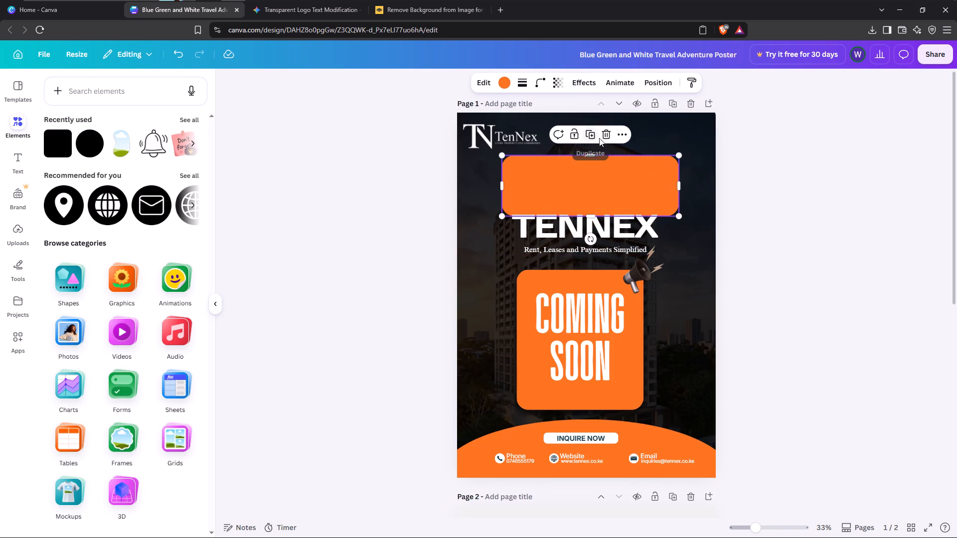
left_click(604, 134)
Move the TENNEX heading and tagline group up to just below the logo.
left_click_drag(578, 219, 576, 167)
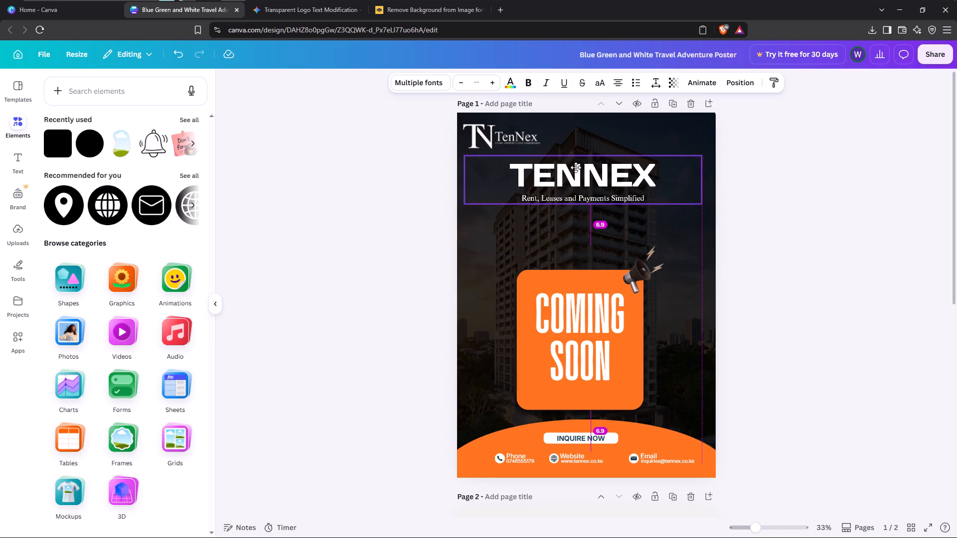
left_click_drag(576, 167, 576, 166)
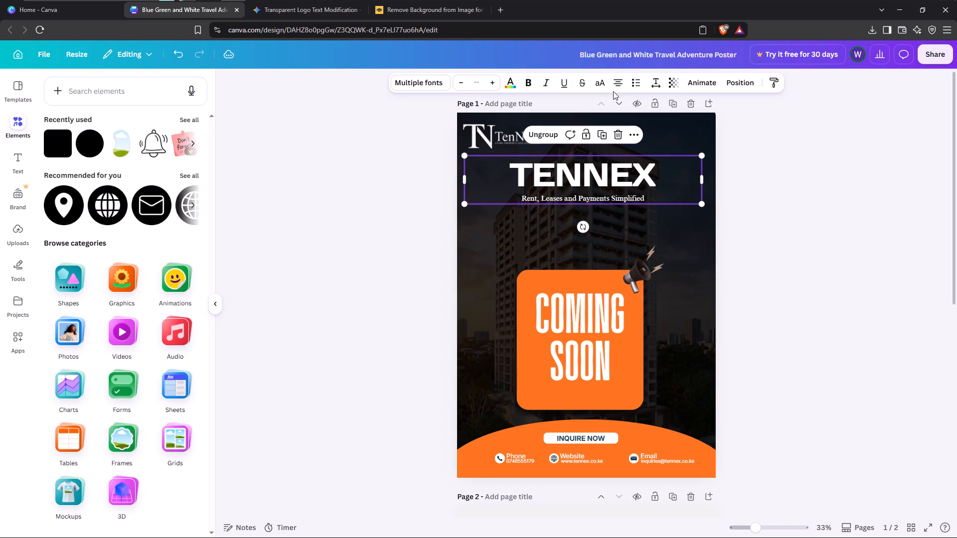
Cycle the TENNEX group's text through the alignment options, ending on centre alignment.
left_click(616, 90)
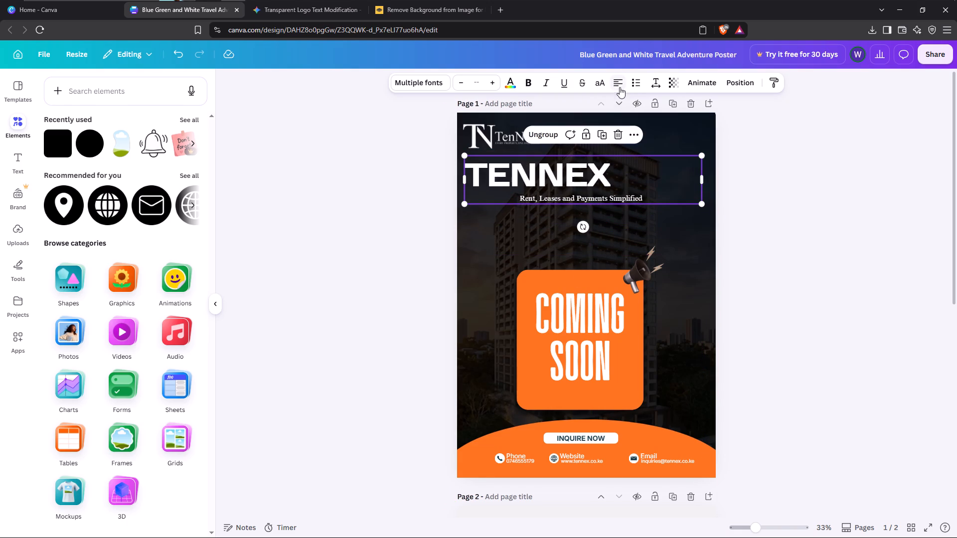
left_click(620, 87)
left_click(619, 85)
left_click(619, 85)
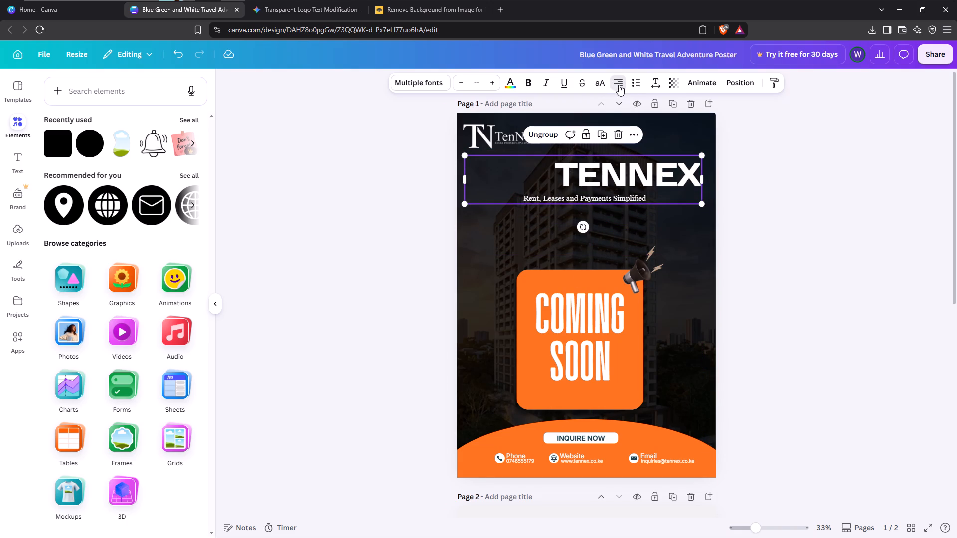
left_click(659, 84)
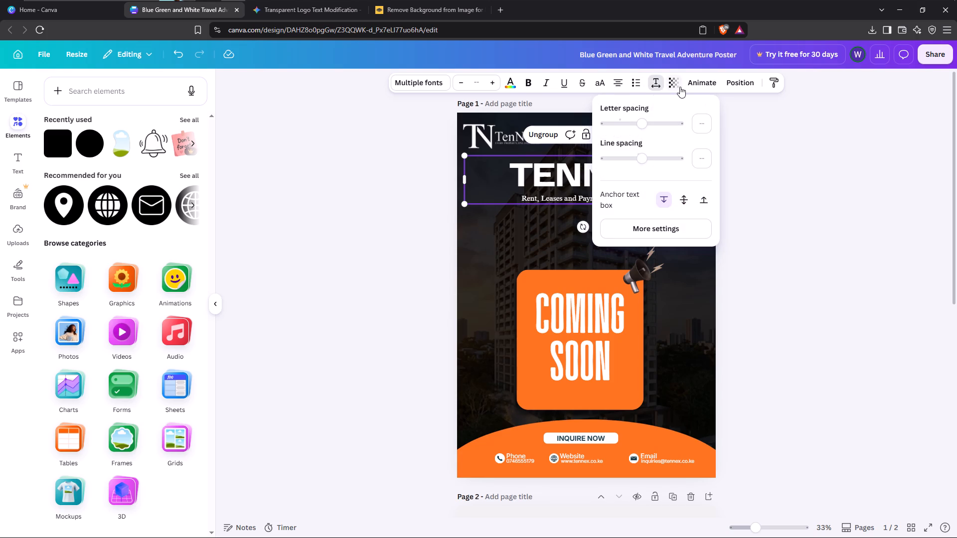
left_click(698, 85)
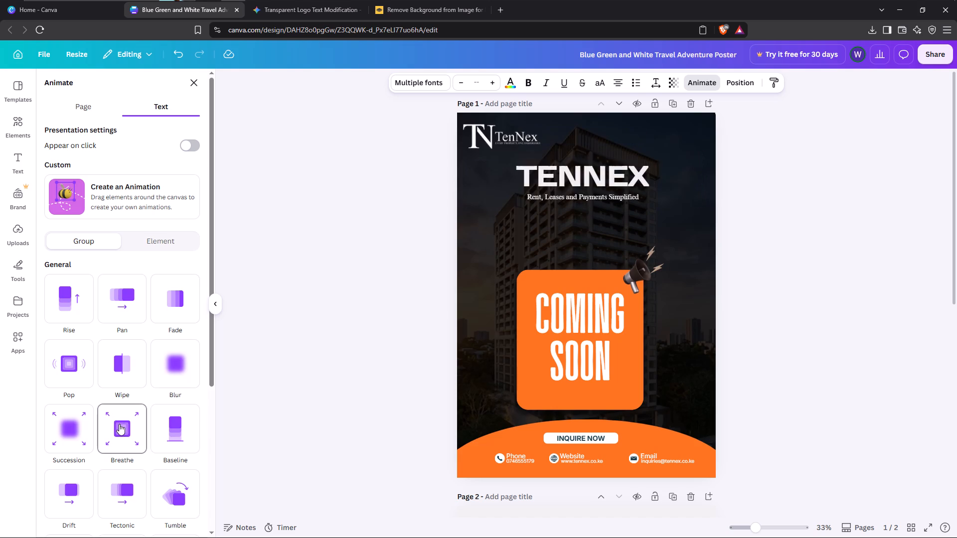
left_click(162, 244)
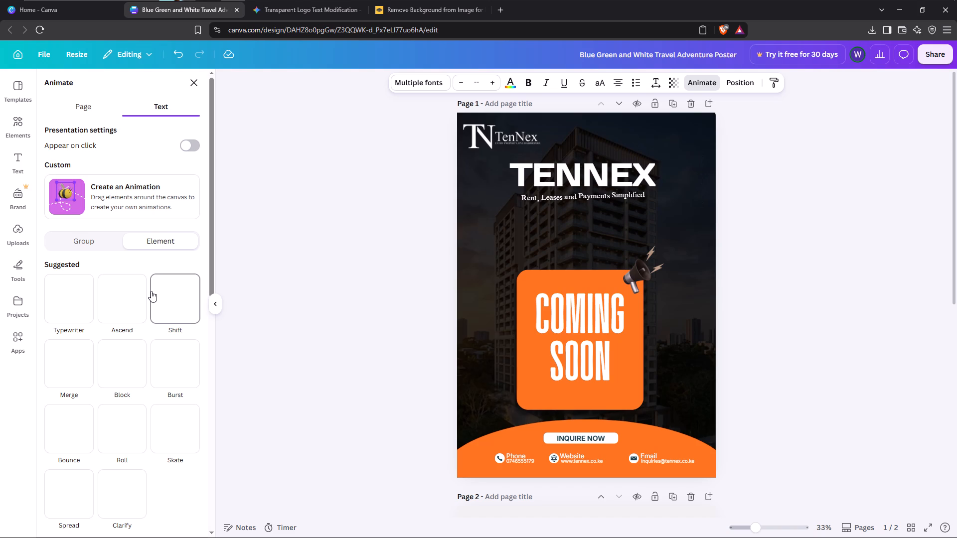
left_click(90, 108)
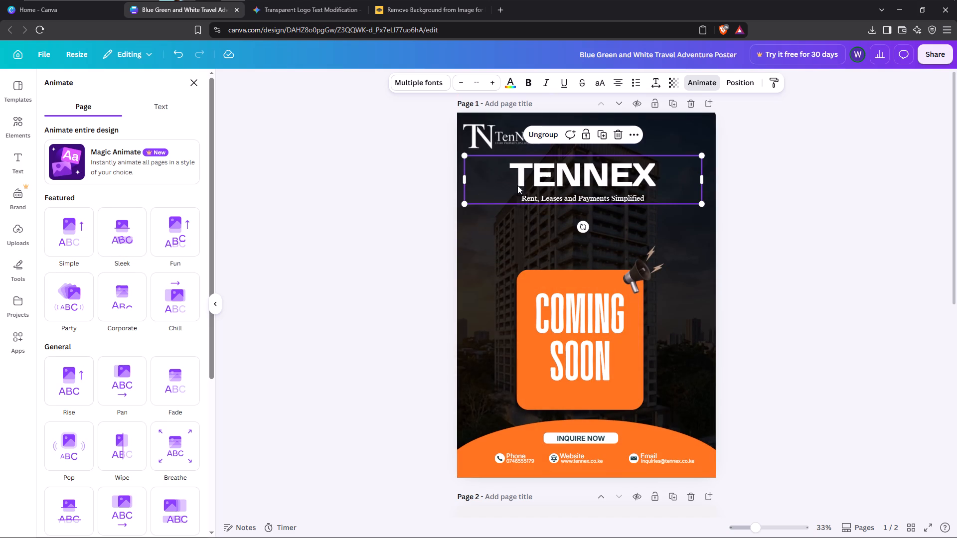
Apply the Curve shape effect to the TENNEX heading alone, at its default amount of 84.
left_click(564, 187)
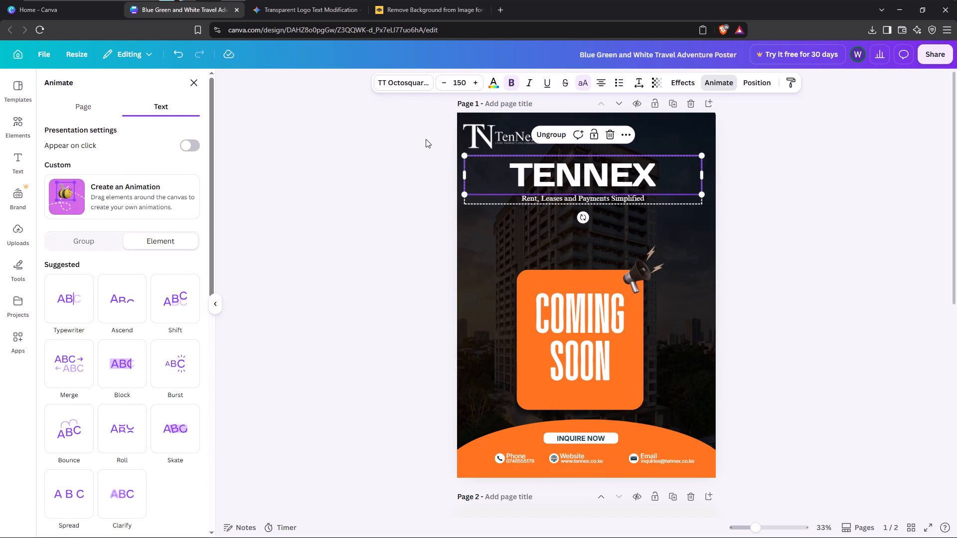
left_click(686, 82)
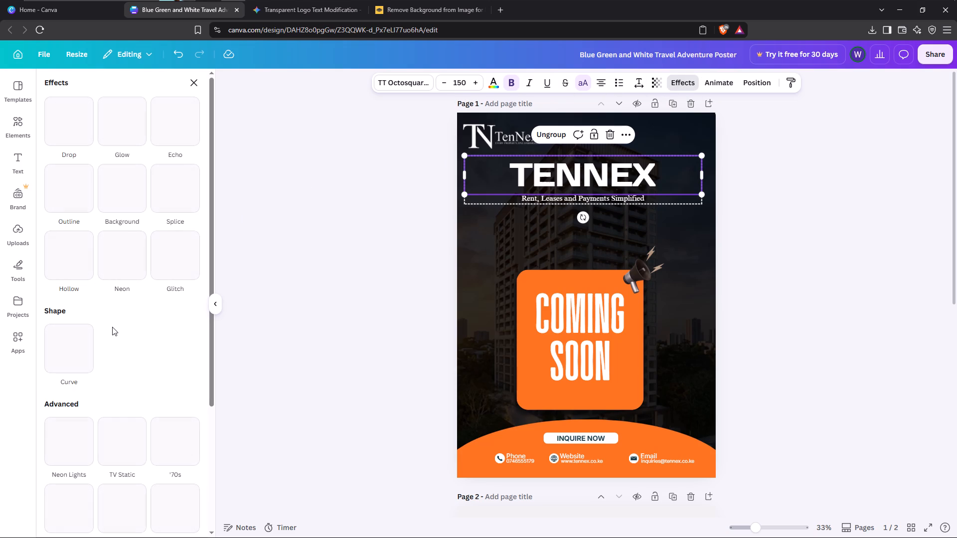
scroll(112, 327, "up", 4)
left_click(73, 354)
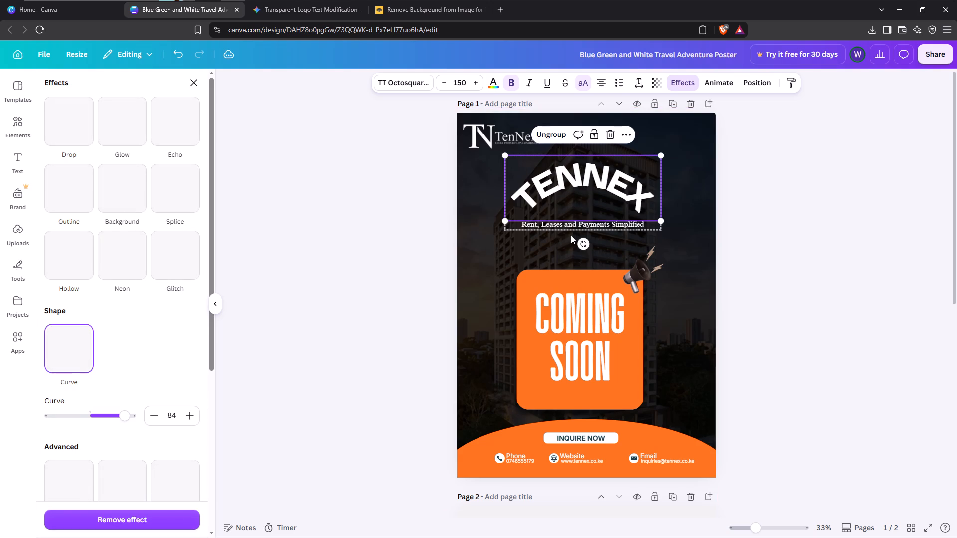
left_click(303, 224)
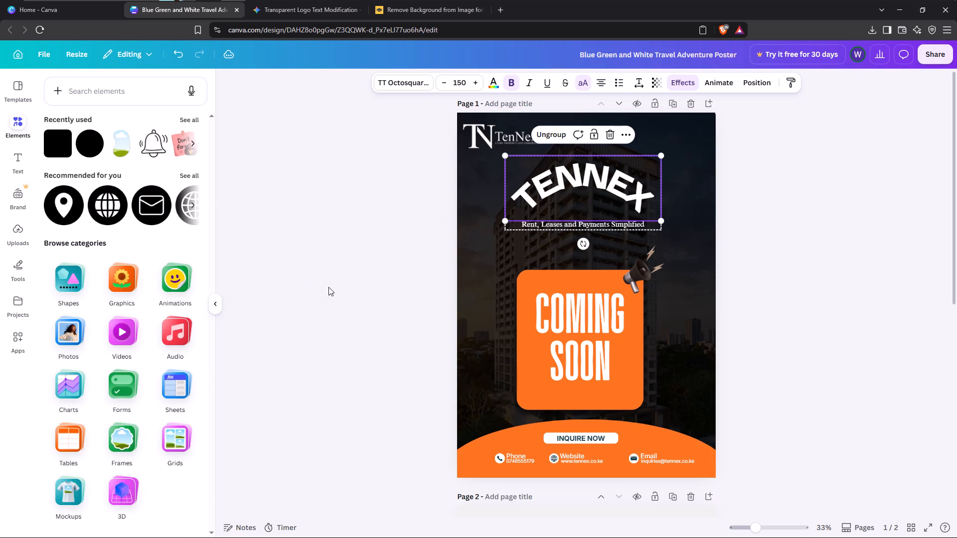
left_click(856, 251)
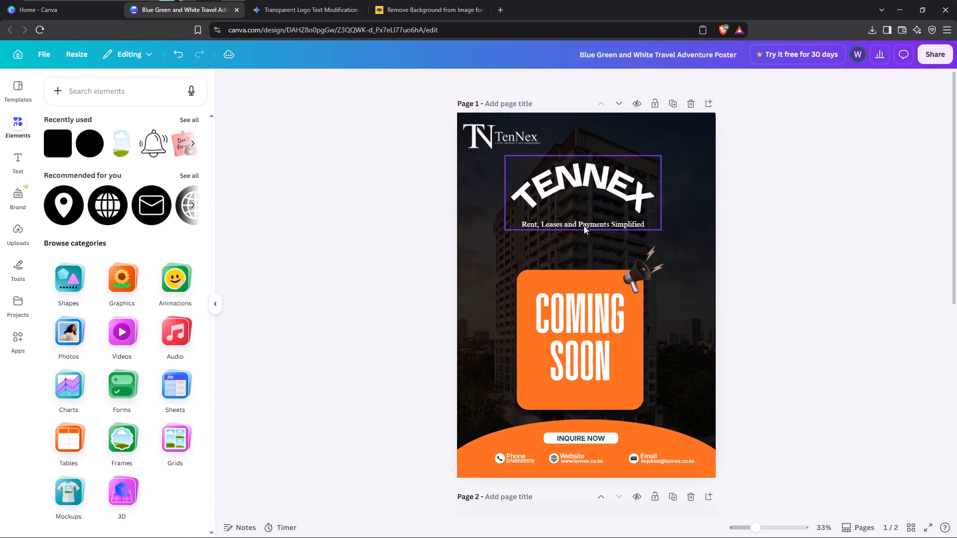
Ungroup the curved TENNEX heading from its tagline.
left_click(584, 226)
left_click(554, 134)
left_click(801, 233)
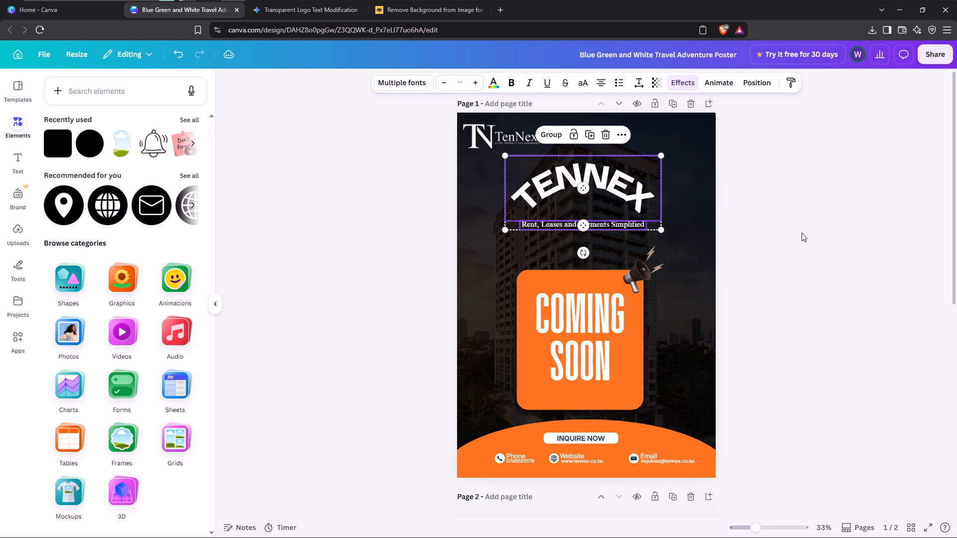
Shrink the tagline to font size 29.9 and move it up, centred just beneath the arch of the TENNEX heading.
left_click(552, 222)
left_click_drag(521, 220, 539, 228)
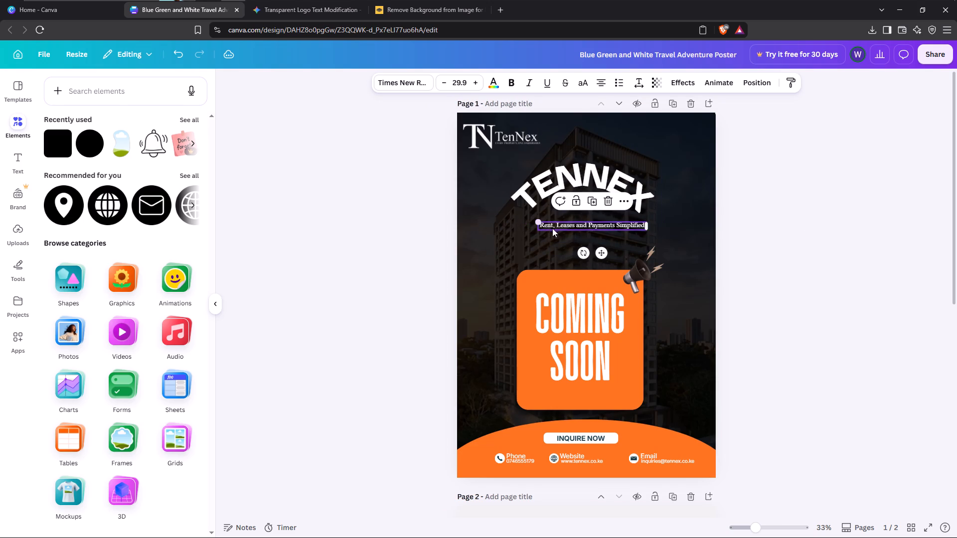
left_click_drag(567, 228, 557, 218)
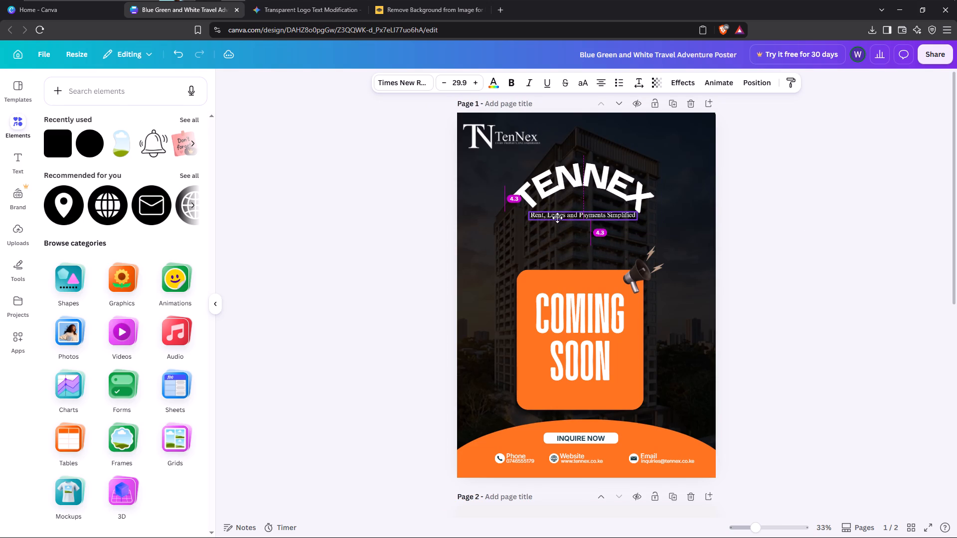
left_click_drag(557, 218, 555, 219)
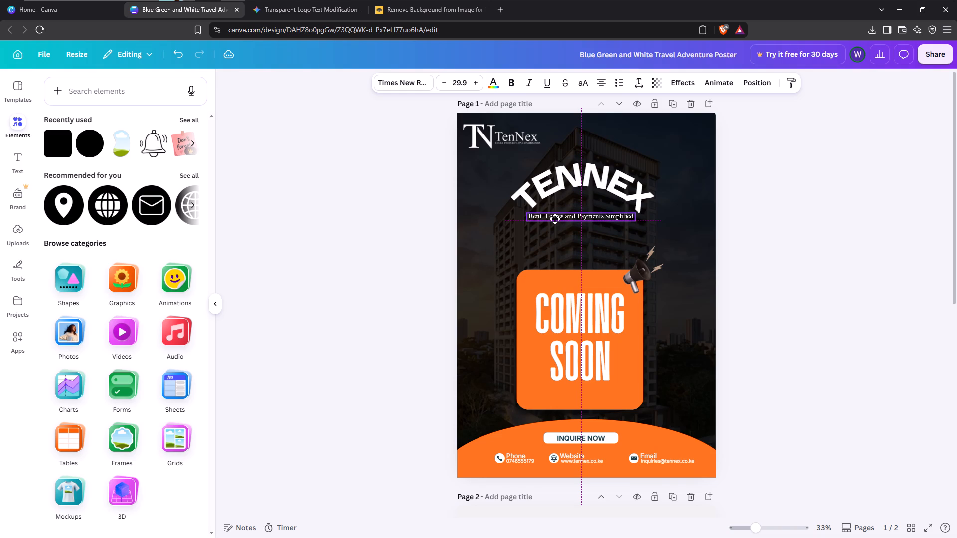
left_click_drag(555, 219, 557, 219)
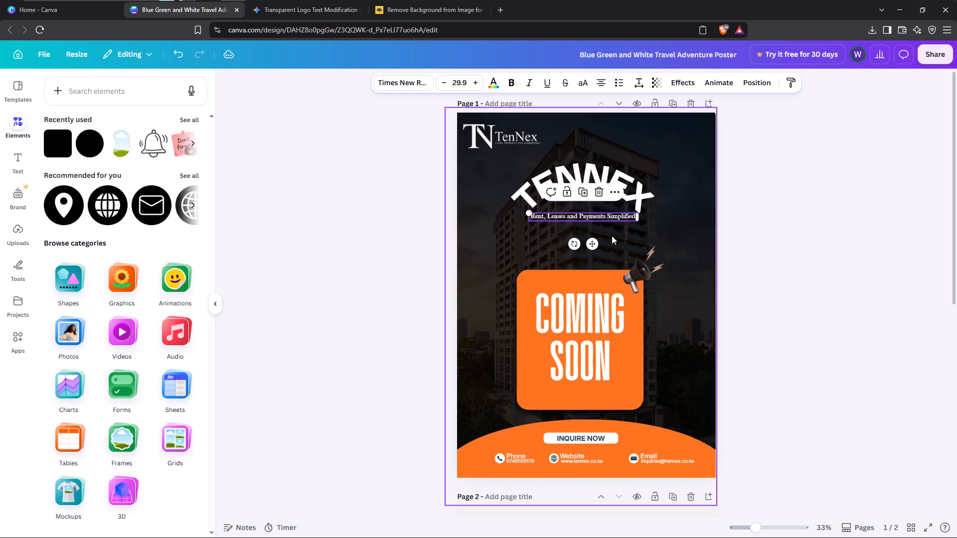
left_click(758, 245)
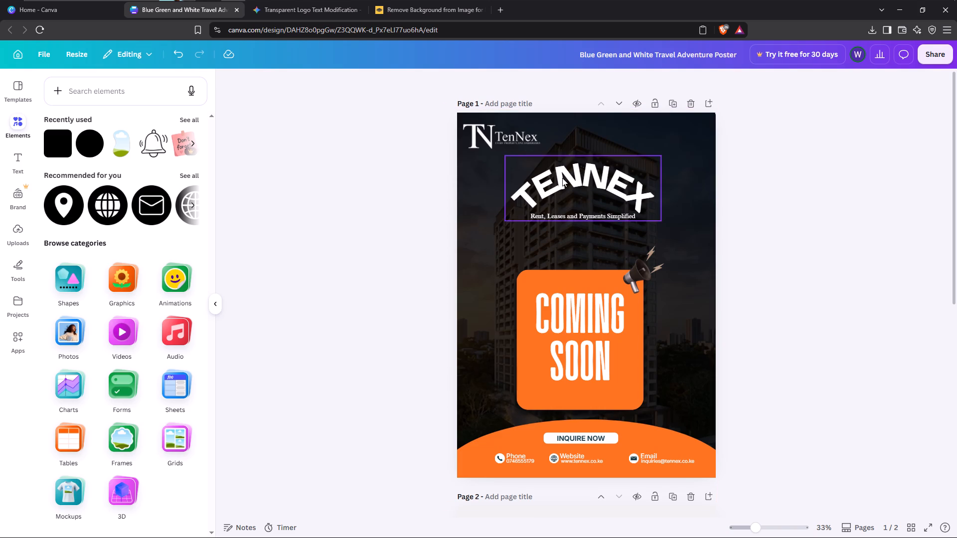
Set the letter spacing of the curved TENNEX heading to 63.
left_click(583, 186)
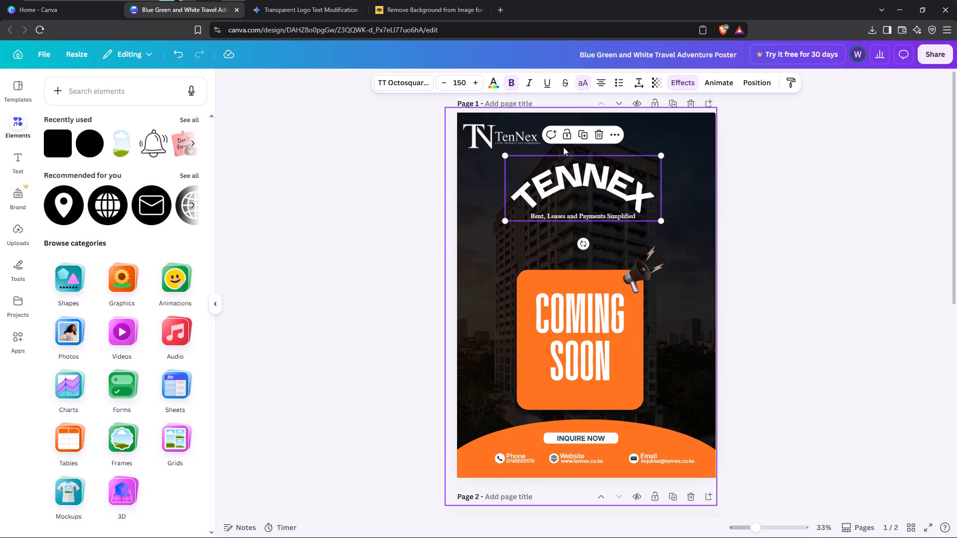
left_click(571, 179)
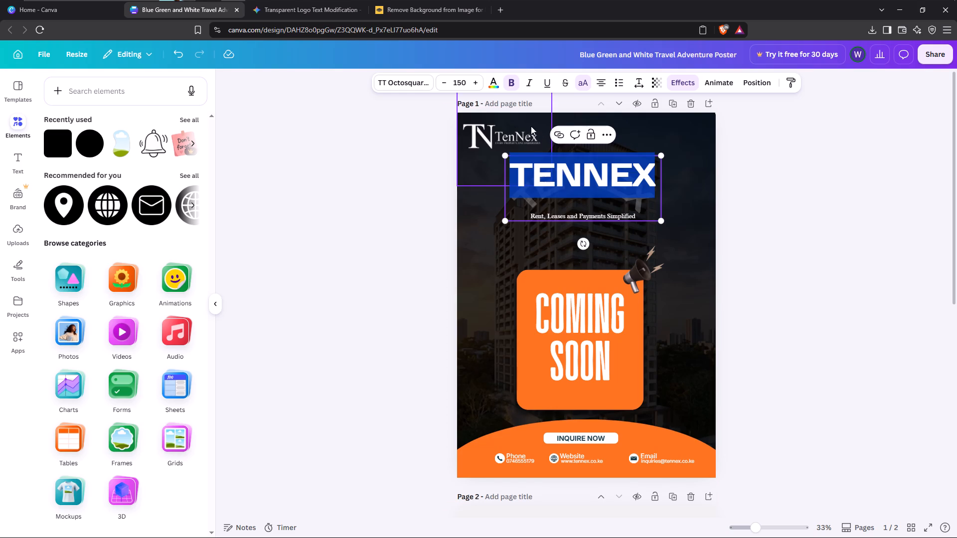
left_click(637, 84)
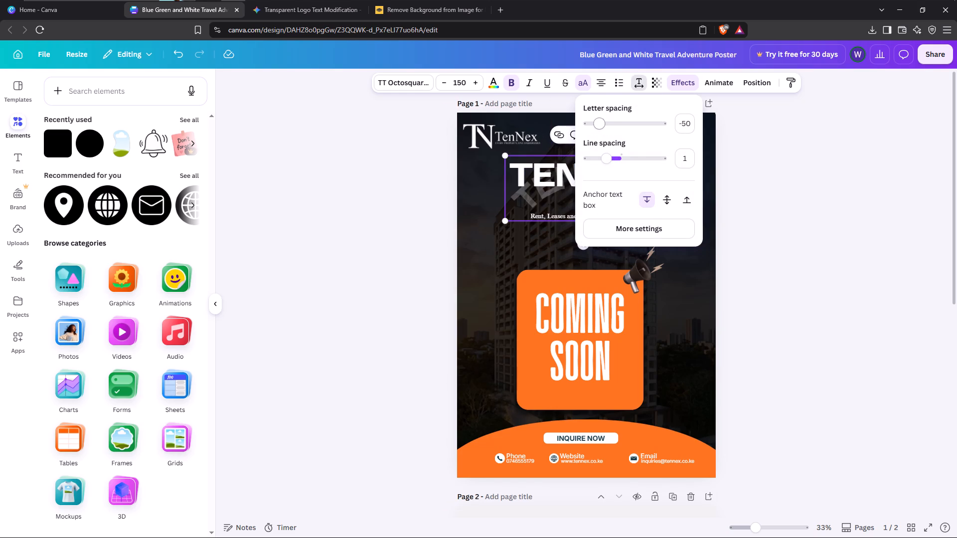
left_click(607, 127)
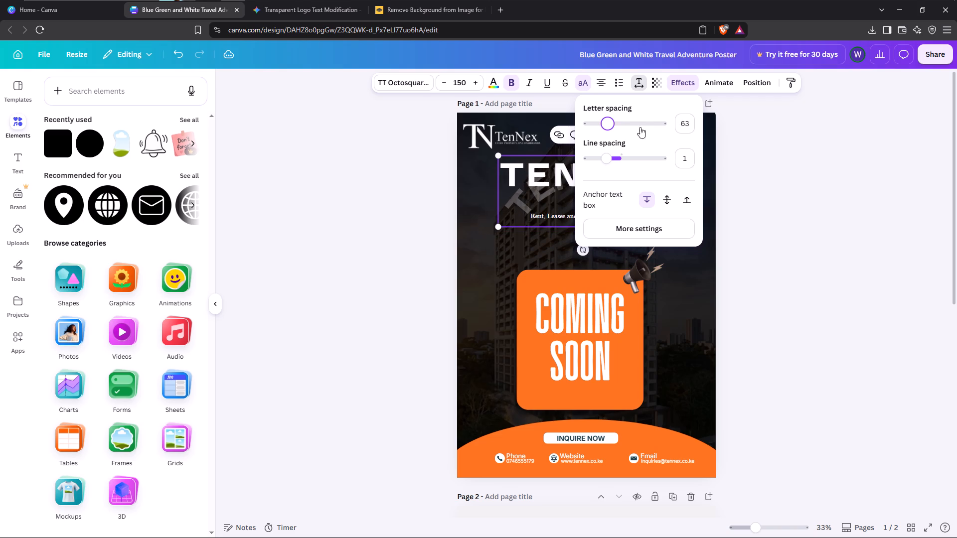
left_click(784, 180)
left_click(789, 186)
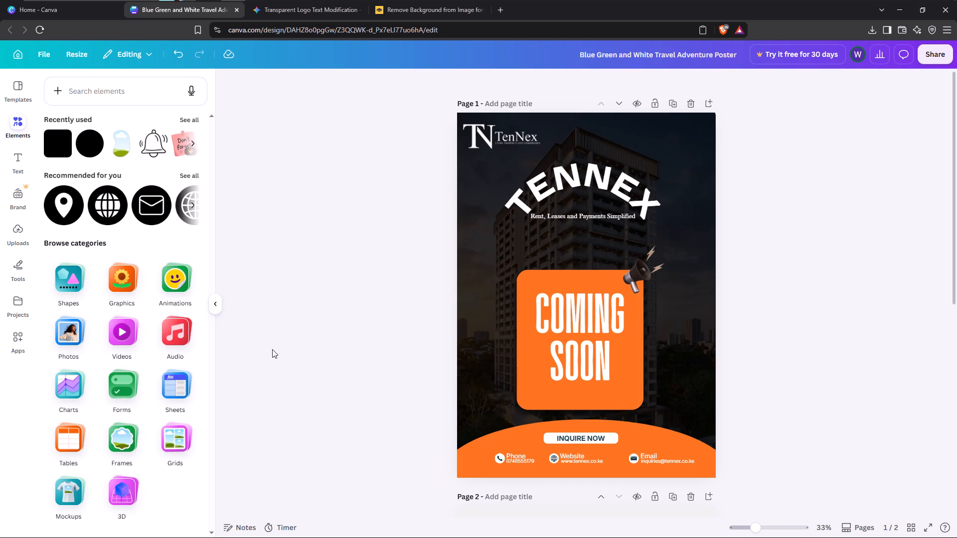
Nudge the curved TENNEX heading slightly upward above its tagline.
left_click(555, 185)
left_click(554, 185)
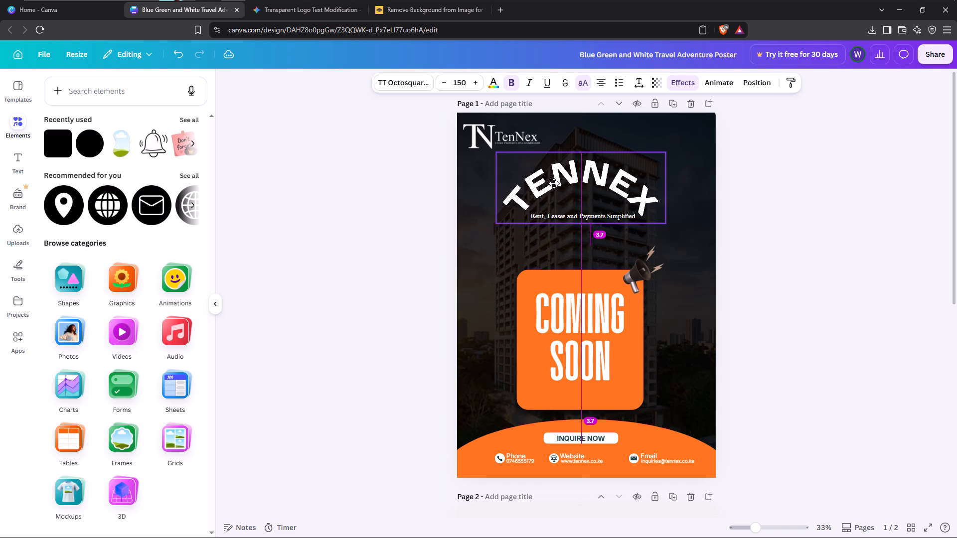
left_click(635, 235)
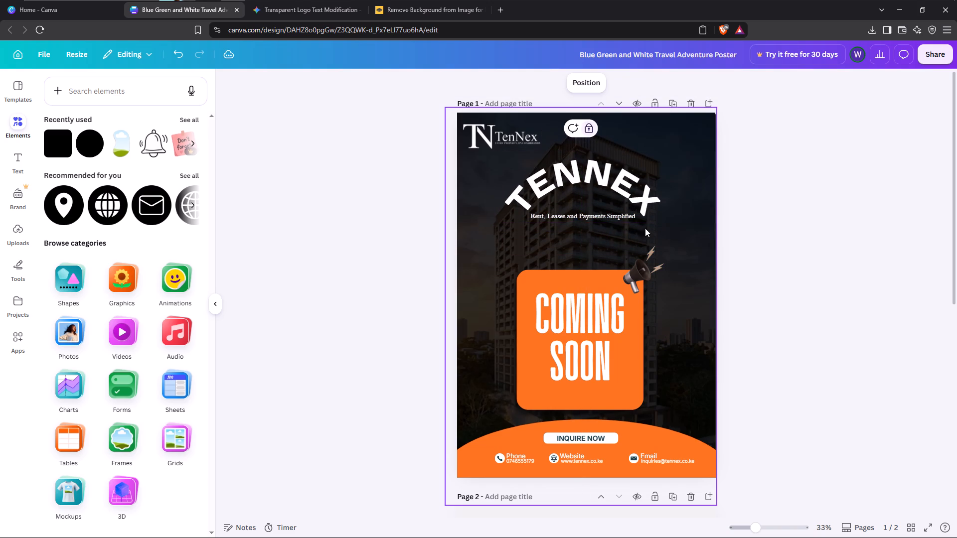
Group the TENNEX heading and its tagline, leaving the logo out of the group.
left_click_drag(645, 225, 527, 180)
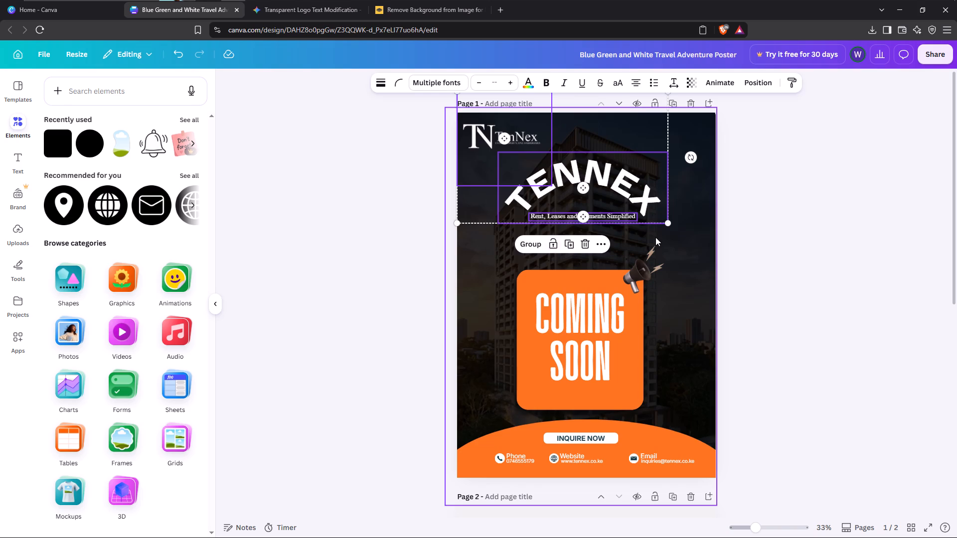
left_click(656, 239)
left_click_drag(645, 226, 612, 213)
left_click(546, 134)
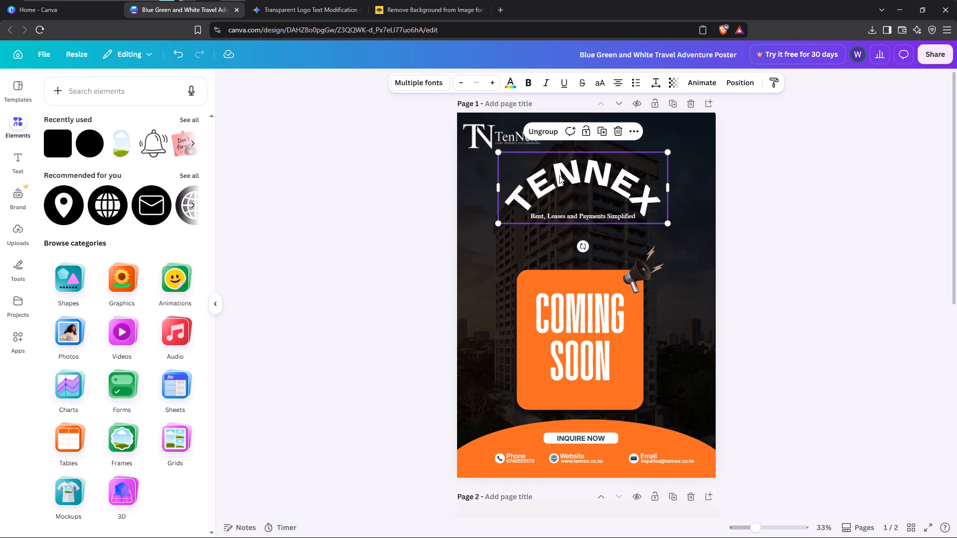
Move the TENNEX group down over the COMING SOON card to free the area below the logo.
left_click_drag(559, 178, 561, 237)
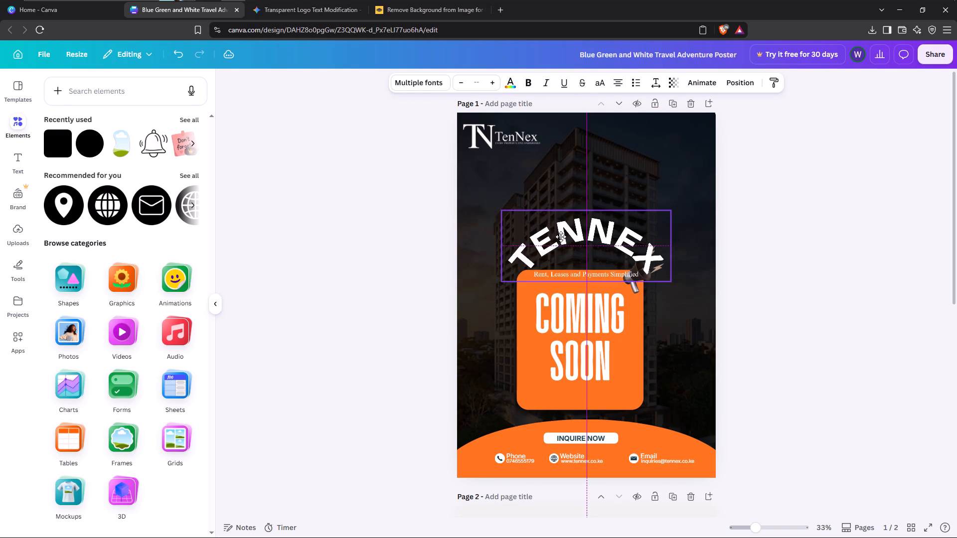
left_click_drag(561, 237, 555, 282)
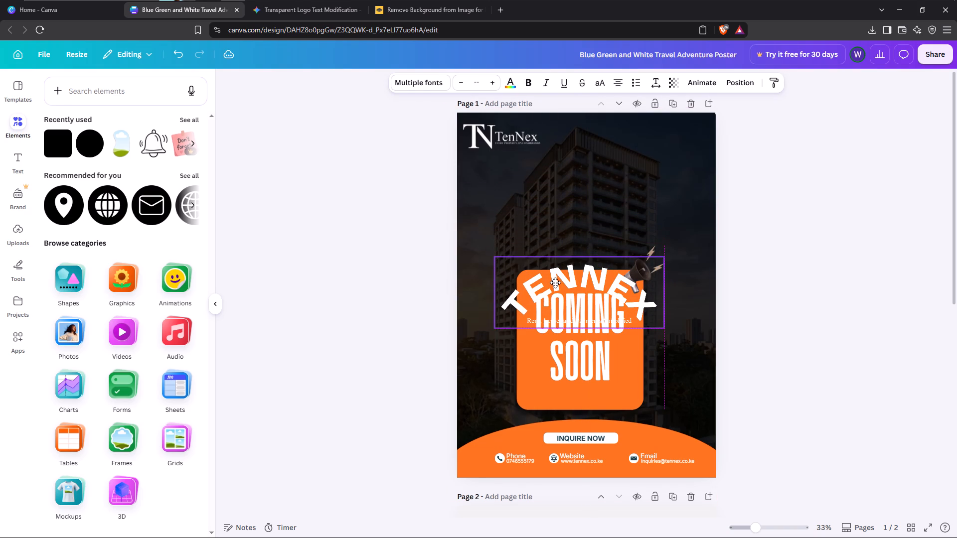
left_click_drag(555, 282, 556, 278)
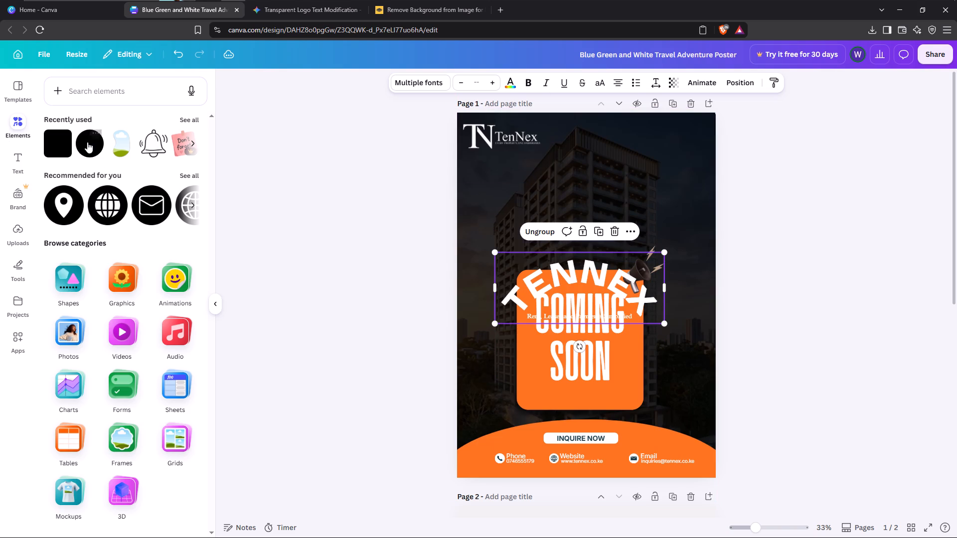
Add a rounded square to the poster and move it to the free area below the logo.
left_click(61, 142)
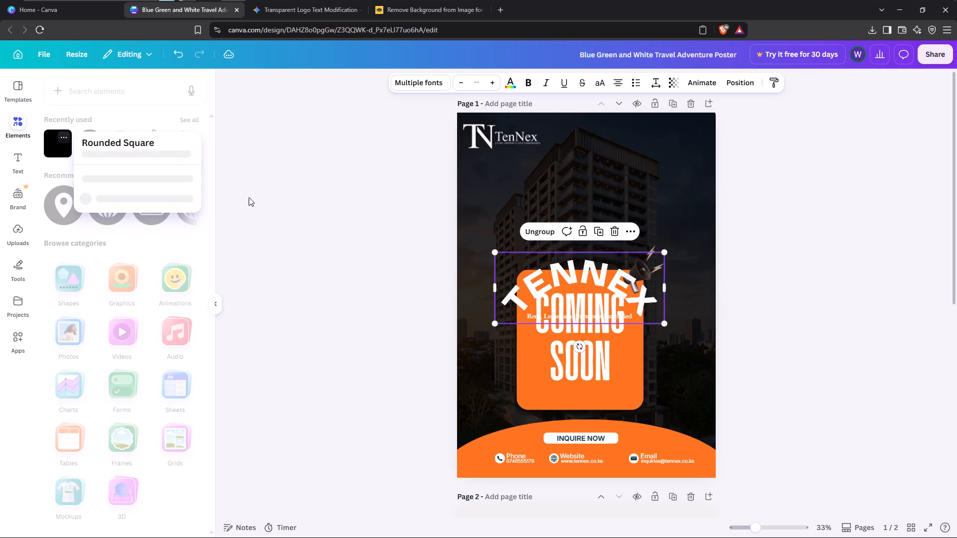
left_click(279, 222)
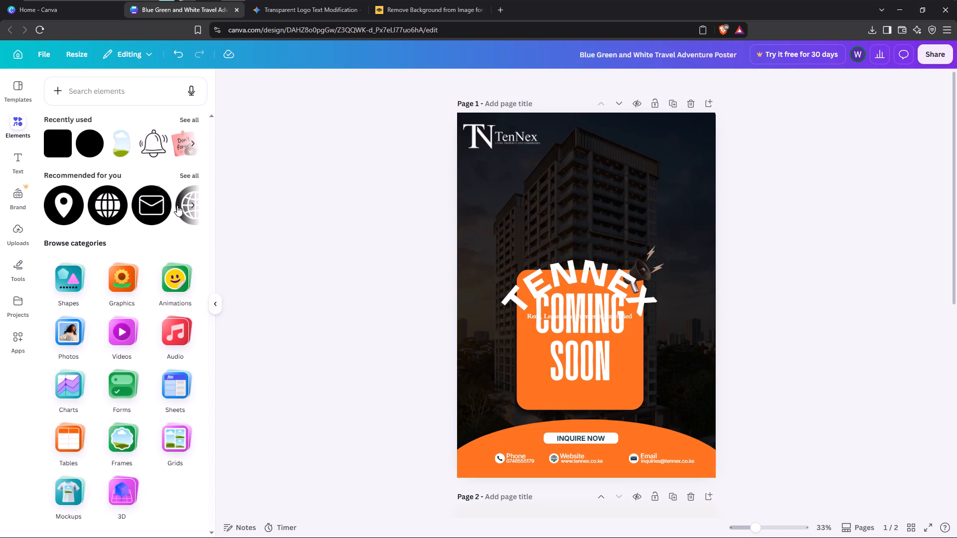
left_click(188, 202)
left_click(54, 148)
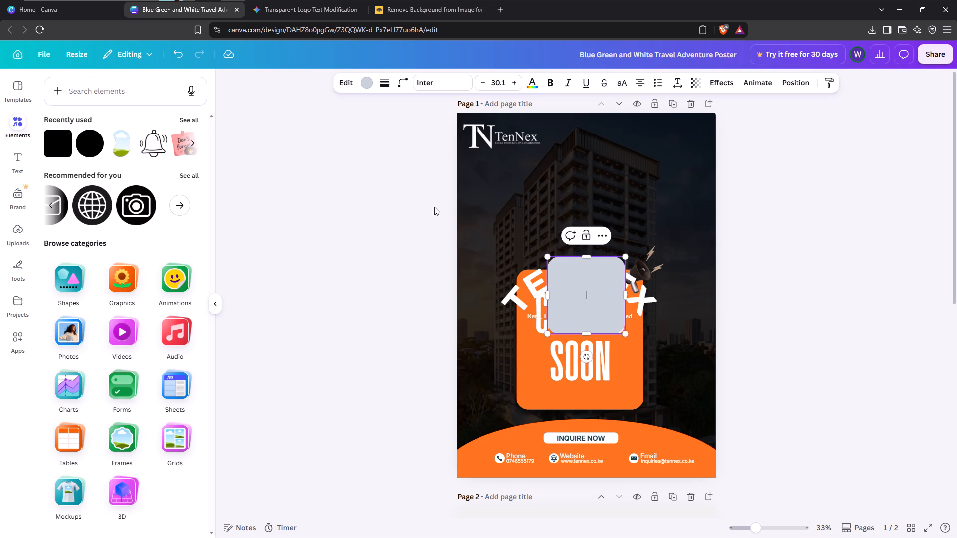
left_click_drag(583, 292, 547, 247)
left_click_drag(581, 289, 529, 269)
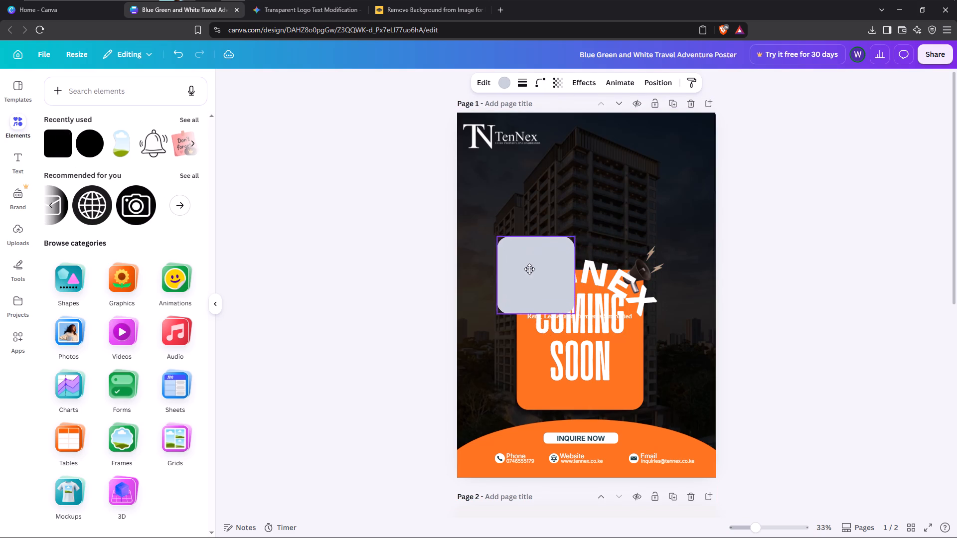
left_click_drag(529, 269, 540, 187)
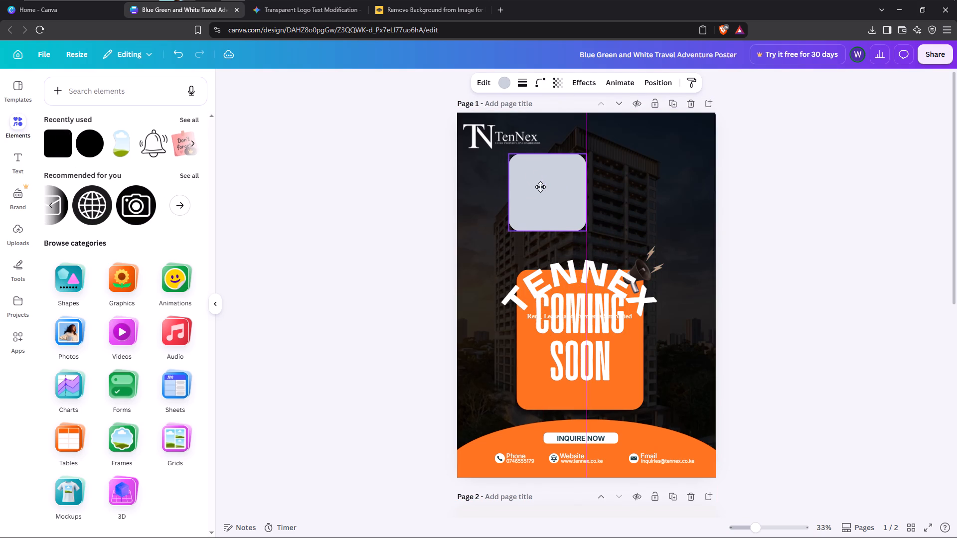
left_click_drag(540, 187, 542, 187)
Stretch the rounded square into a wide, slightly taller panel, centred between the logo and the COMING SOON card.
left_click_drag(588, 196, 672, 210)
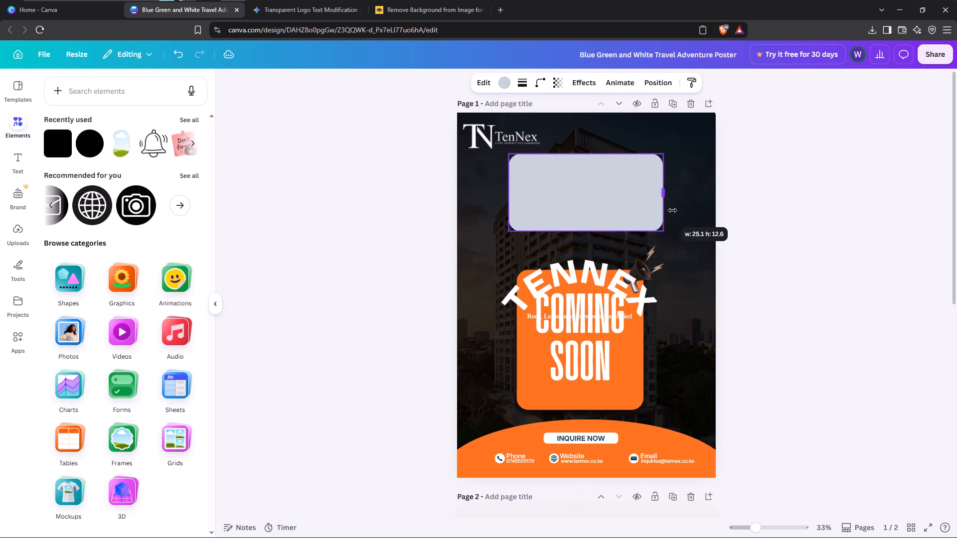
left_click_drag(672, 210, 671, 212)
left_click_drag(509, 191, 509, 191)
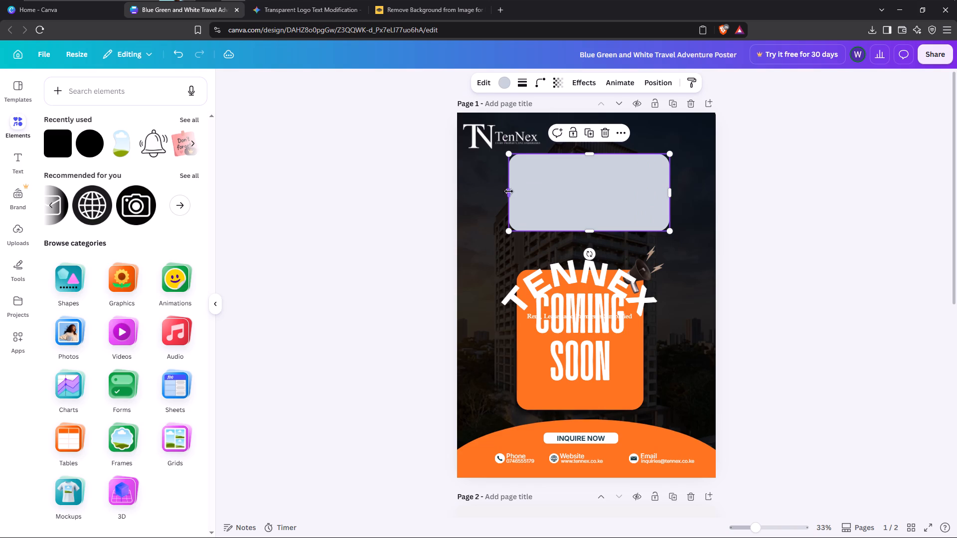
left_click_drag(509, 191, 480, 192)
left_click_drag(573, 231, 570, 232)
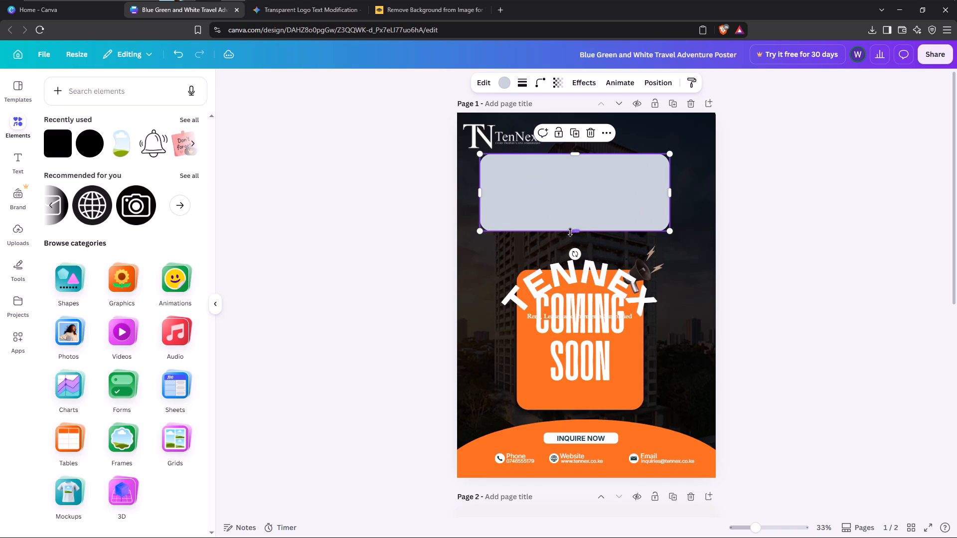
left_click_drag(570, 232, 568, 248)
left_click_drag(564, 194, 569, 201)
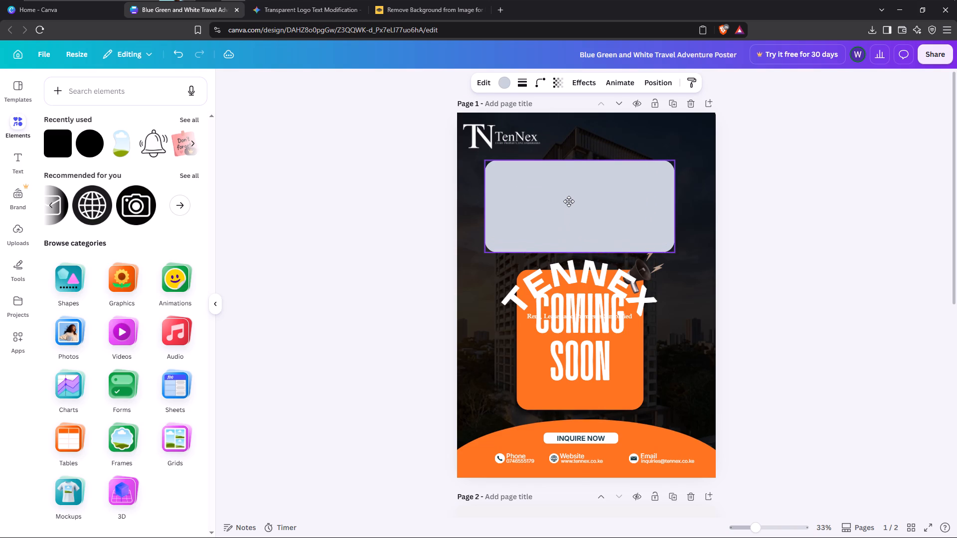
left_click_drag(569, 201, 571, 201)
Change the text colour of the TENNEX heading and tagline group to black.
left_click(551, 279)
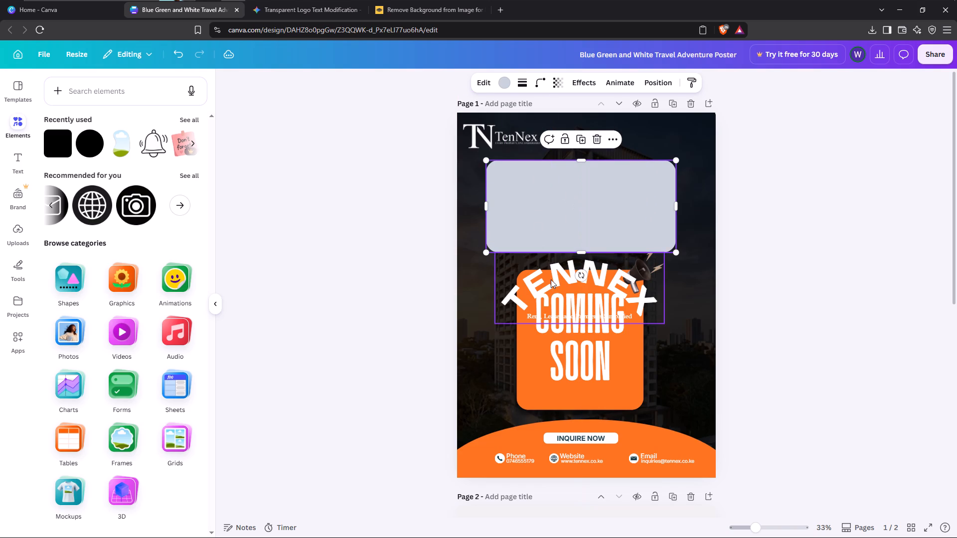
left_click(513, 83)
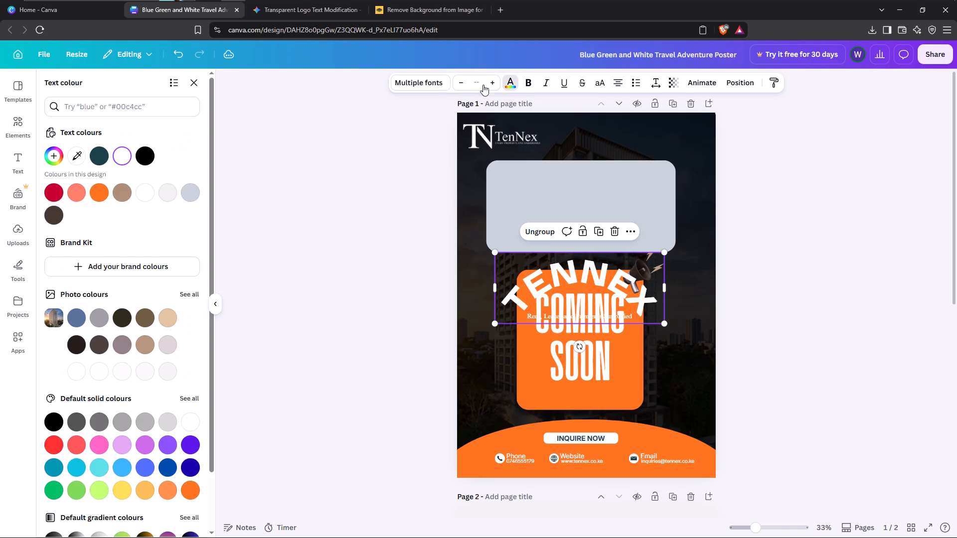
left_click(151, 154)
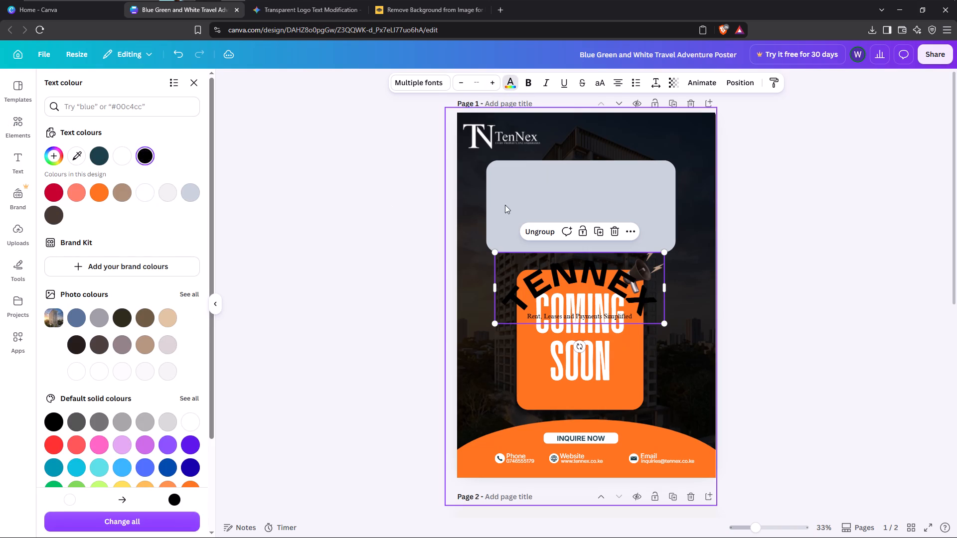
Change the rounded panel's fill colour to white.
left_click(505, 205)
left_click(505, 80)
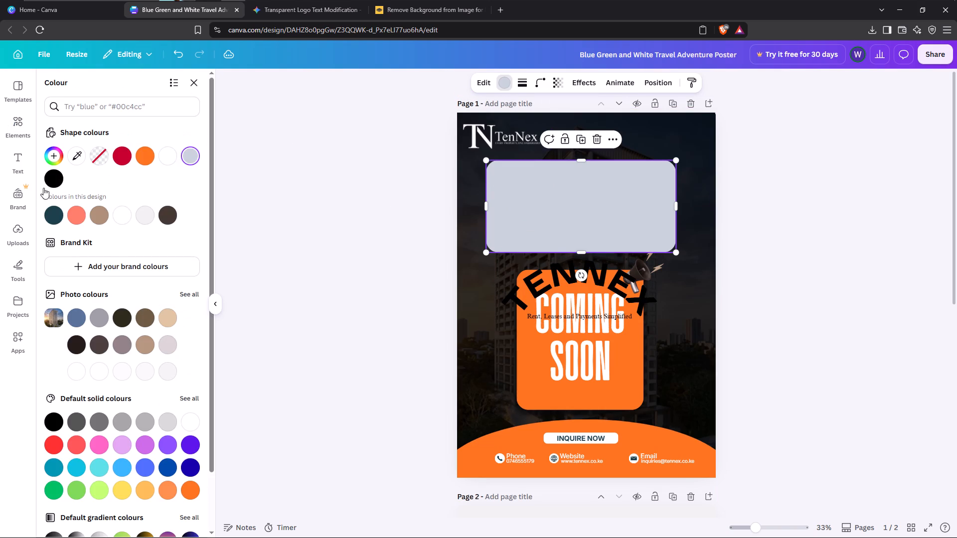
left_click(167, 156)
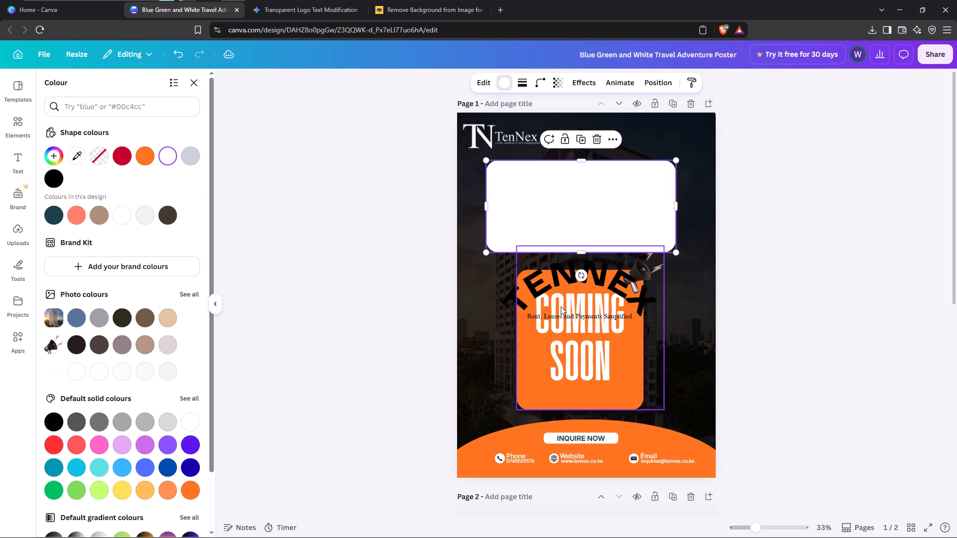
Move the TENNEX group up onto the white panel and try to bring it to the front.
left_click_drag(562, 295, 568, 215)
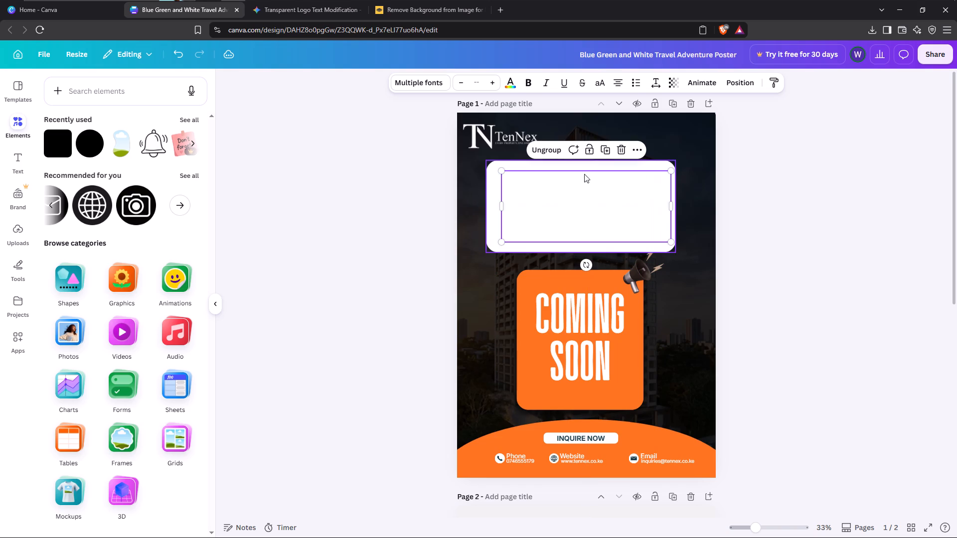
left_click(633, 152)
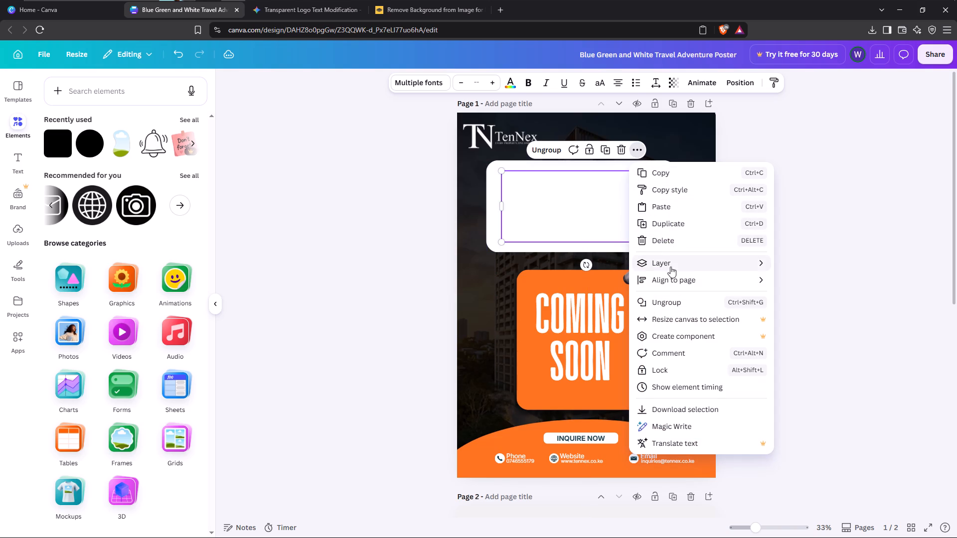
left_click(796, 266)
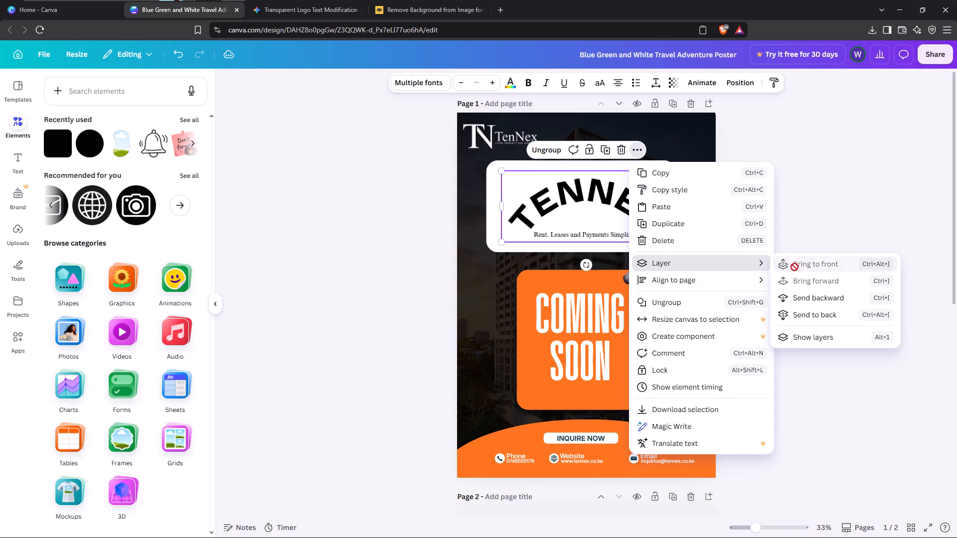
left_click(554, 223)
Move the TENNEX heading up within the white panel and tuck the tagline beneath its arch, centred on the panel.
left_click_drag(569, 217, 565, 208)
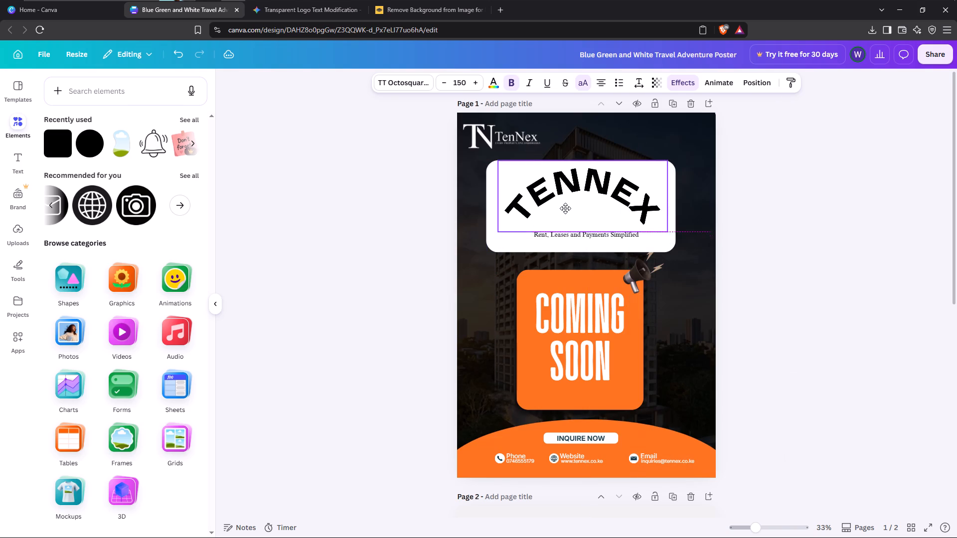
left_click_drag(565, 208, 565, 208)
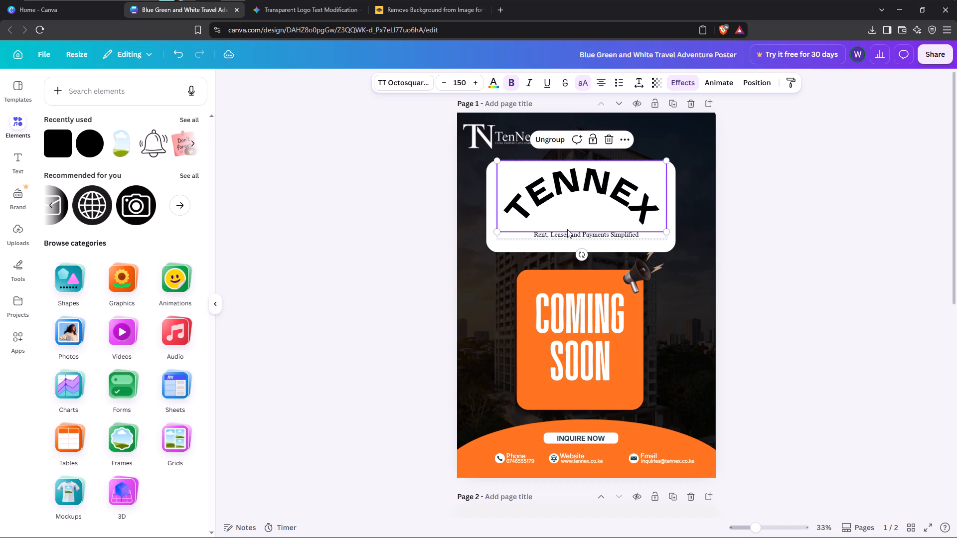
left_click(565, 236)
left_click_drag(564, 236, 560, 226)
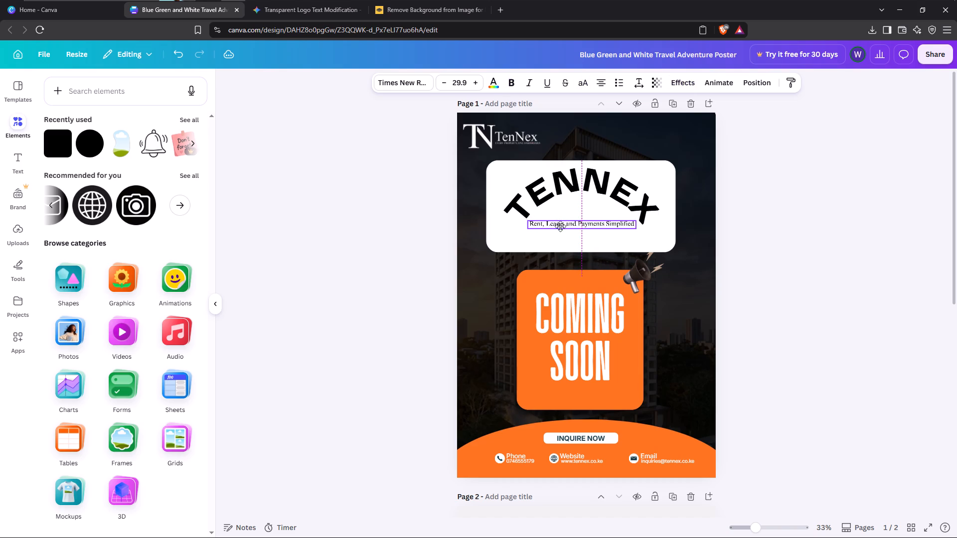
left_click_drag(560, 226, 557, 225)
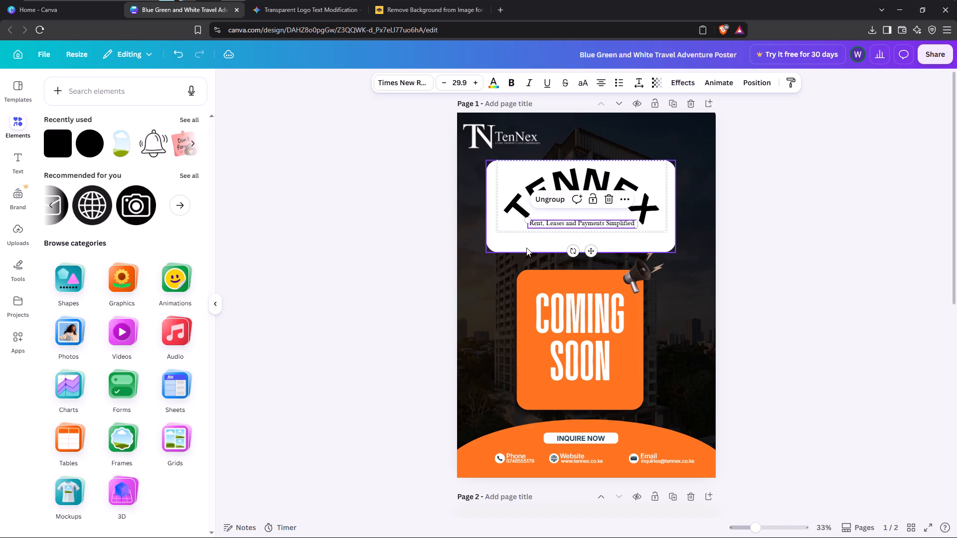
Reduce the white panel's transparency value to 34.
left_click(526, 248)
left_click(553, 85)
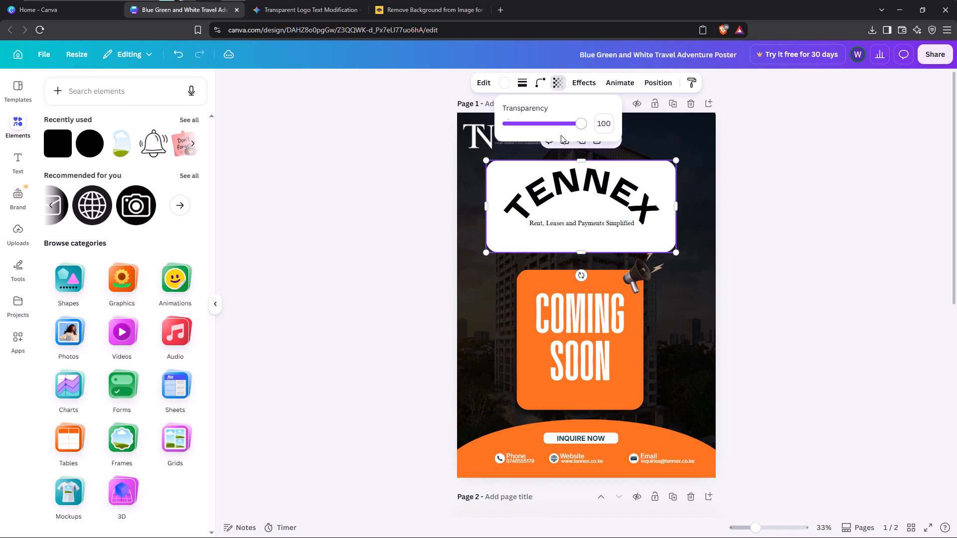
left_click_drag(558, 126, 534, 131)
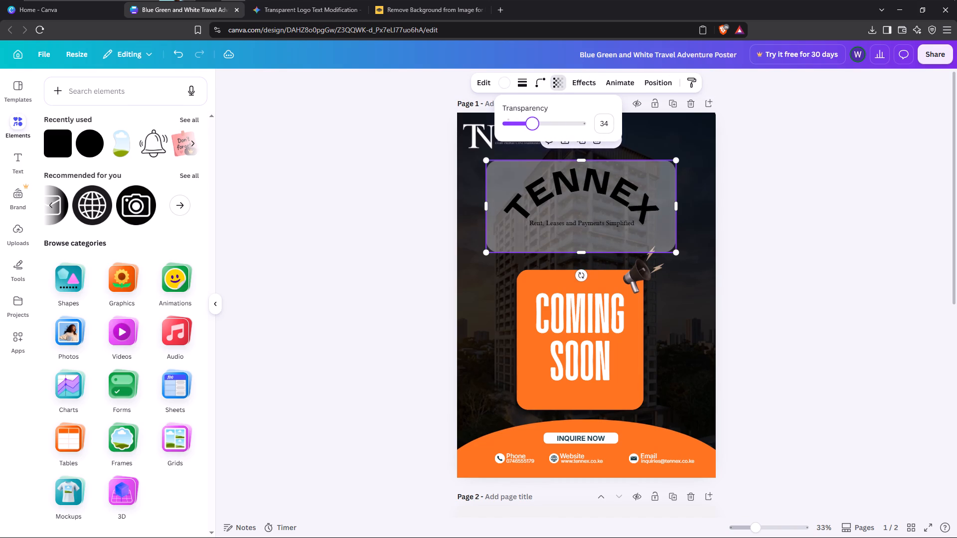
Delete the semi-transparent white rounded panel behind the TENNEX heading and tagline.
left_click_drag(534, 131, 533, 131)
left_click(783, 200)
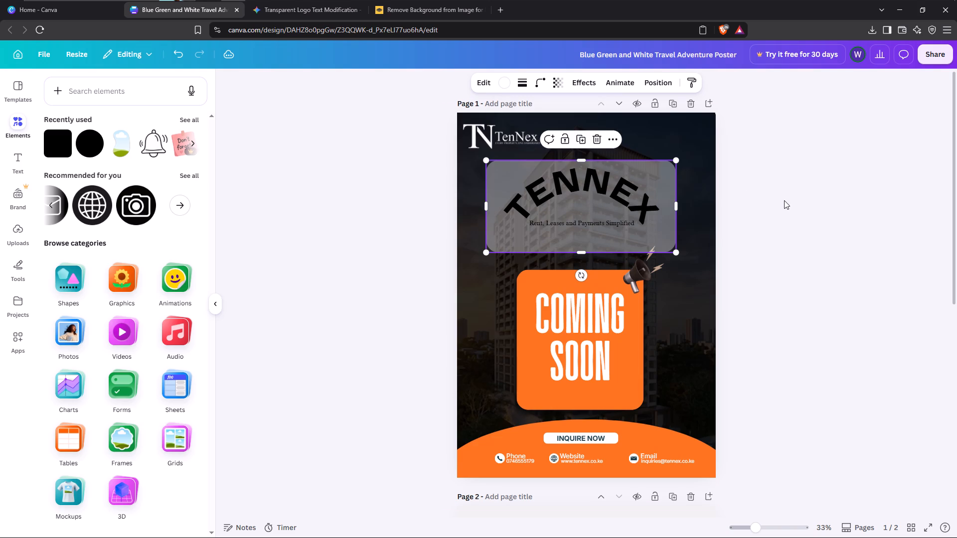
left_click_drag(785, 202, 788, 207)
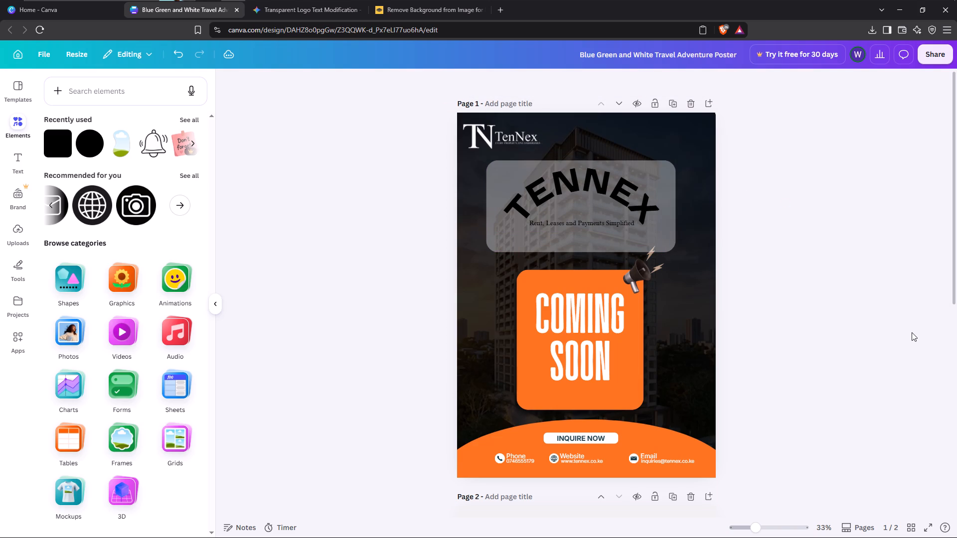
left_click(500, 247)
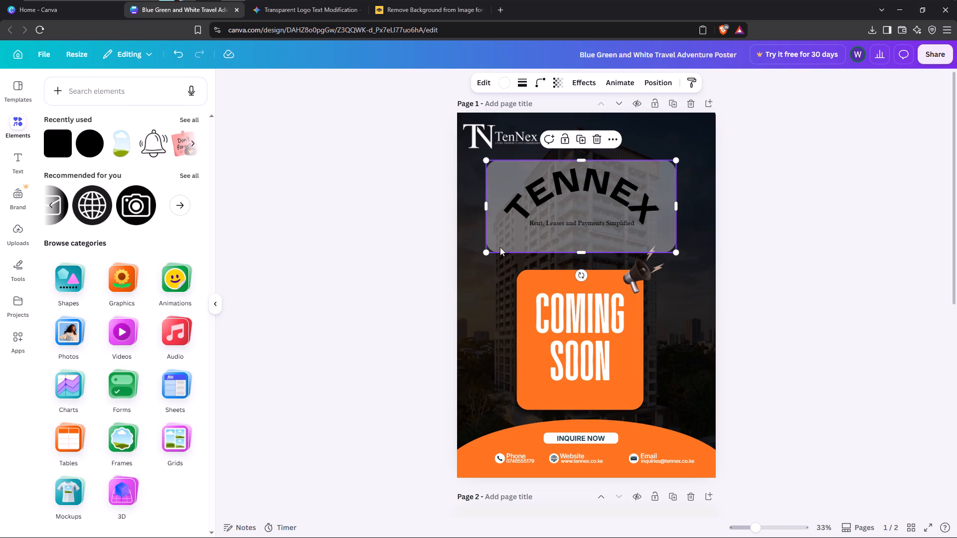
left_click(592, 143)
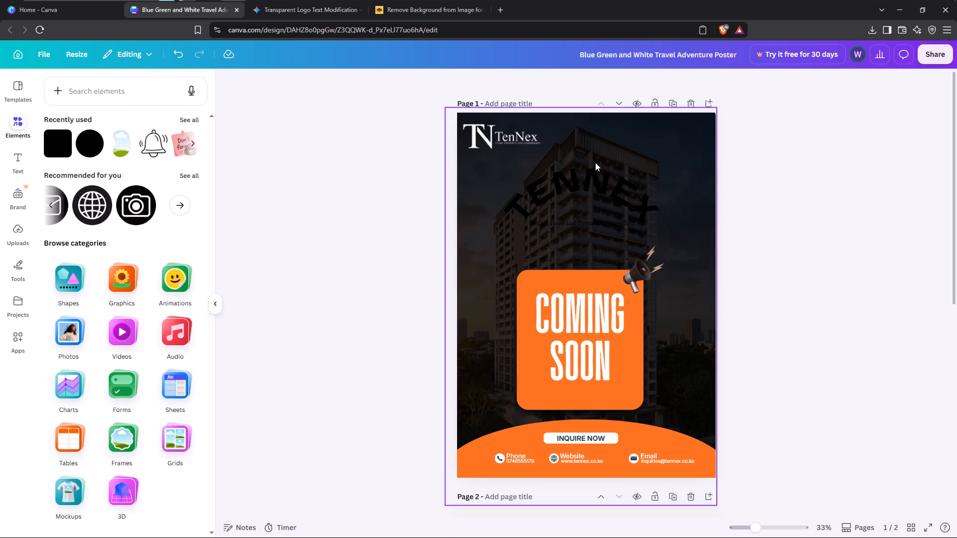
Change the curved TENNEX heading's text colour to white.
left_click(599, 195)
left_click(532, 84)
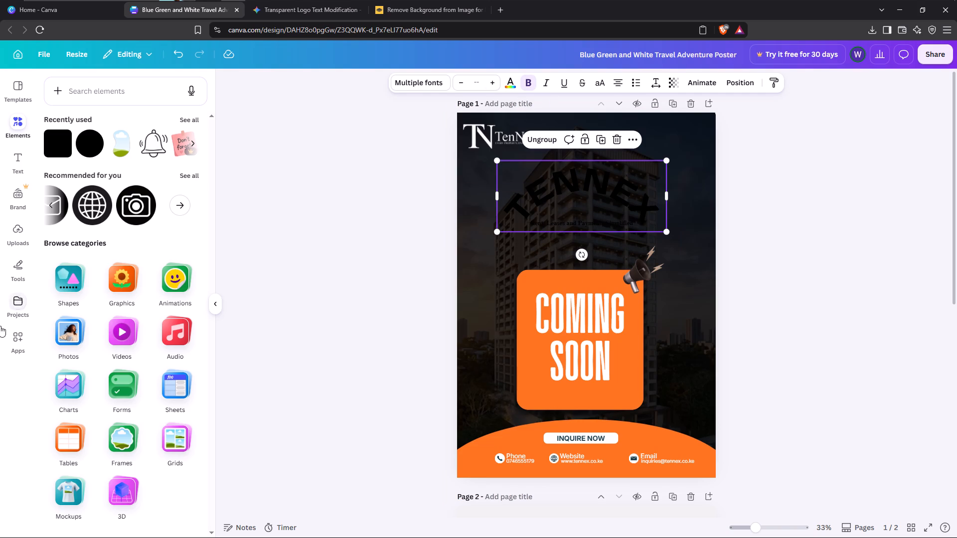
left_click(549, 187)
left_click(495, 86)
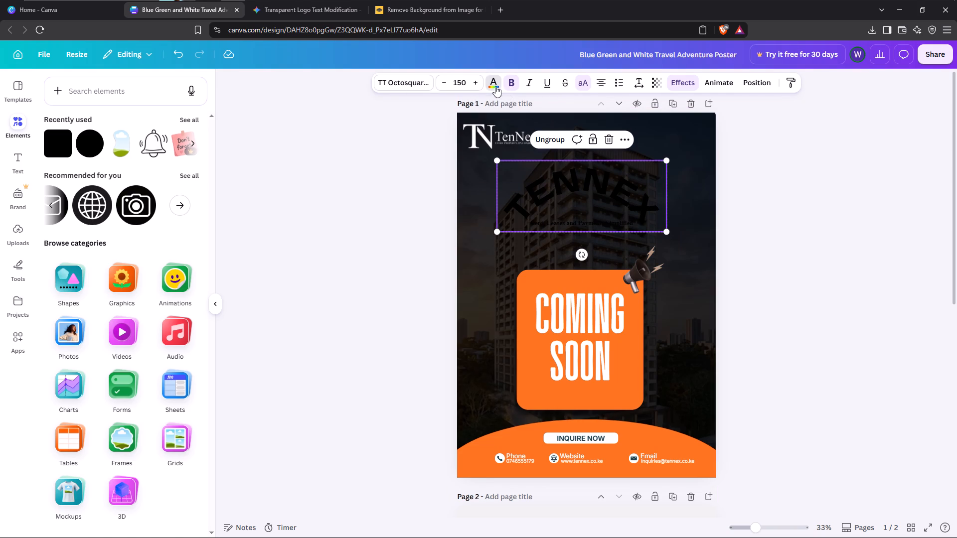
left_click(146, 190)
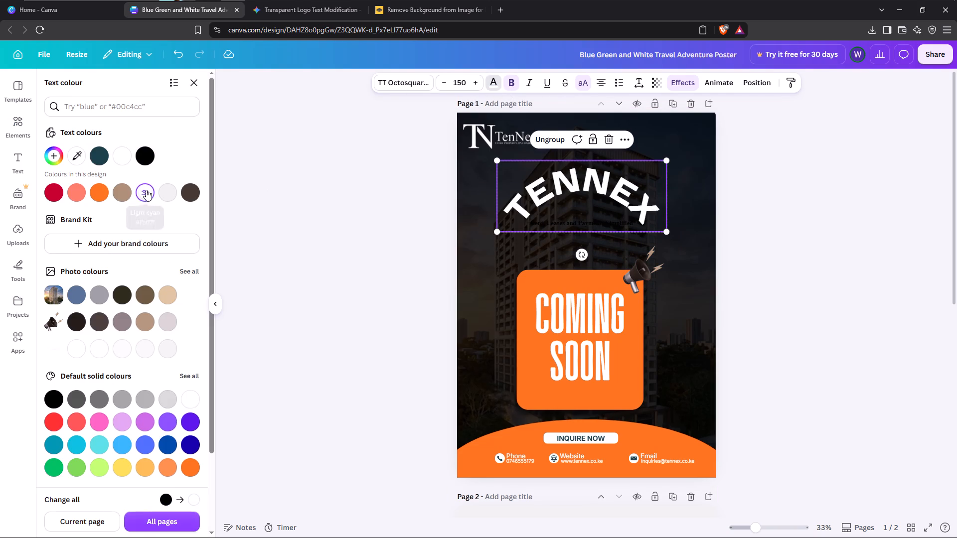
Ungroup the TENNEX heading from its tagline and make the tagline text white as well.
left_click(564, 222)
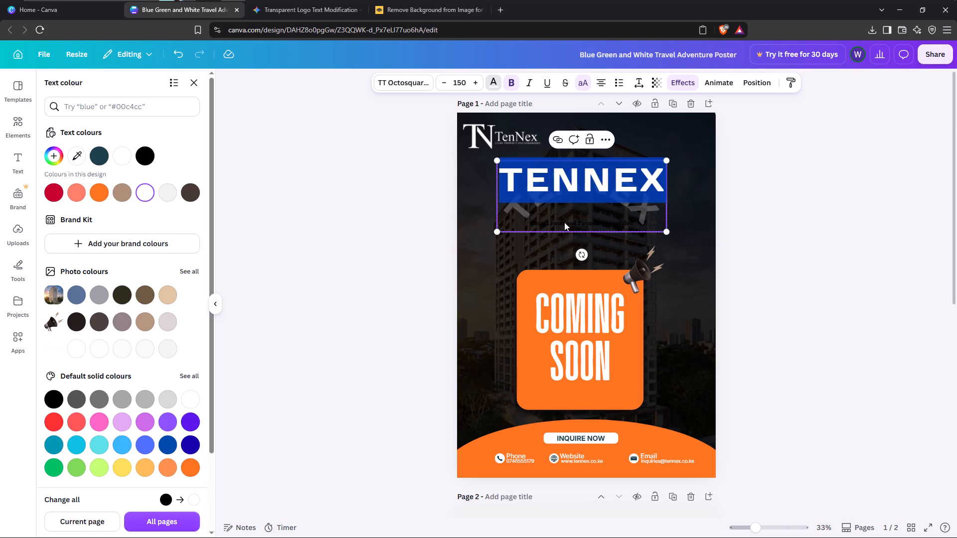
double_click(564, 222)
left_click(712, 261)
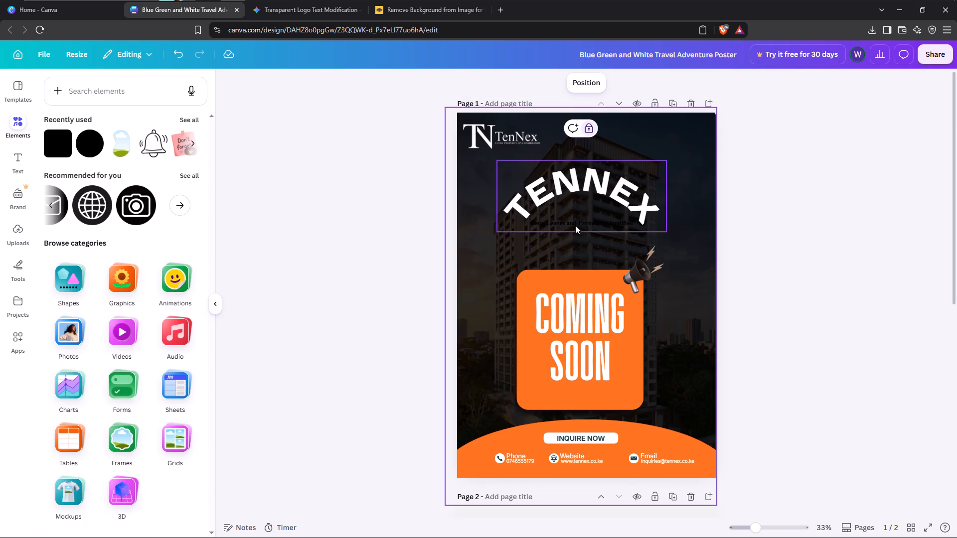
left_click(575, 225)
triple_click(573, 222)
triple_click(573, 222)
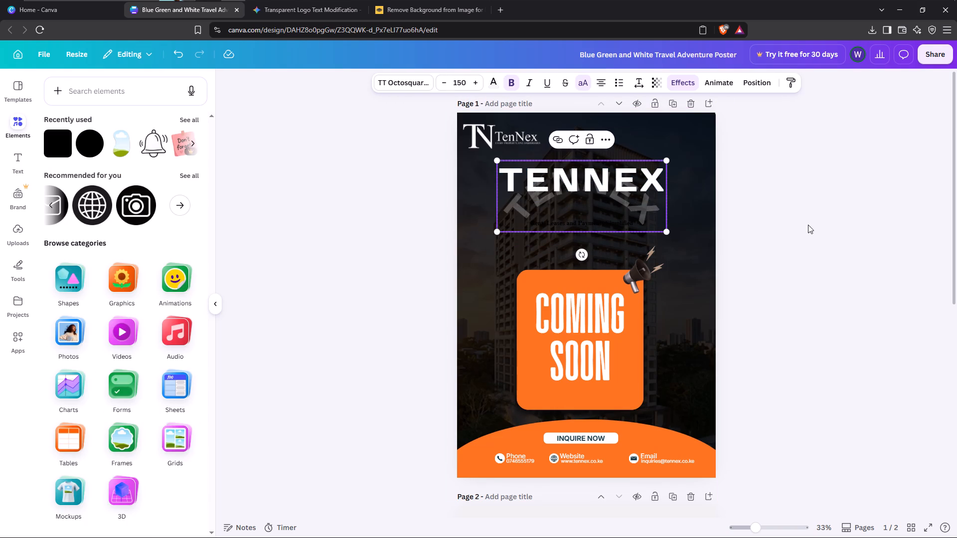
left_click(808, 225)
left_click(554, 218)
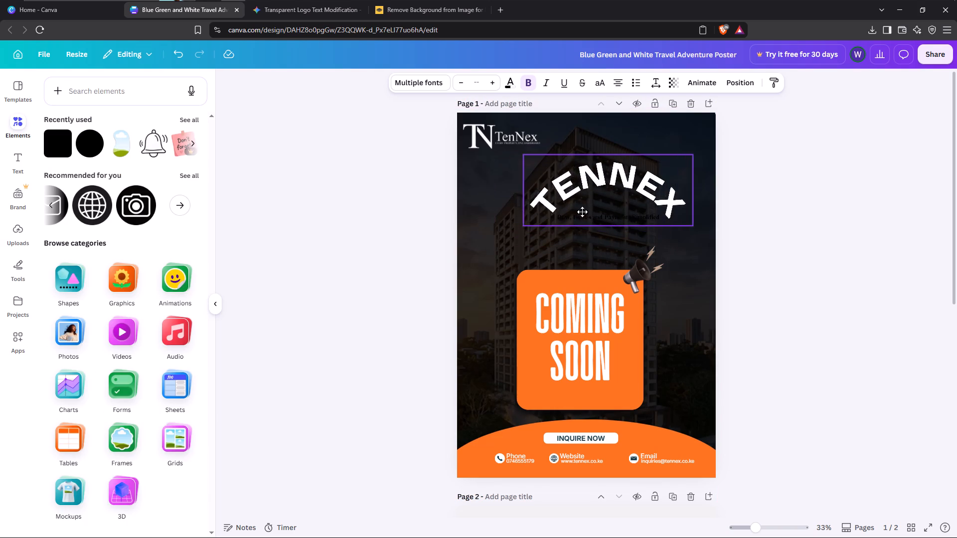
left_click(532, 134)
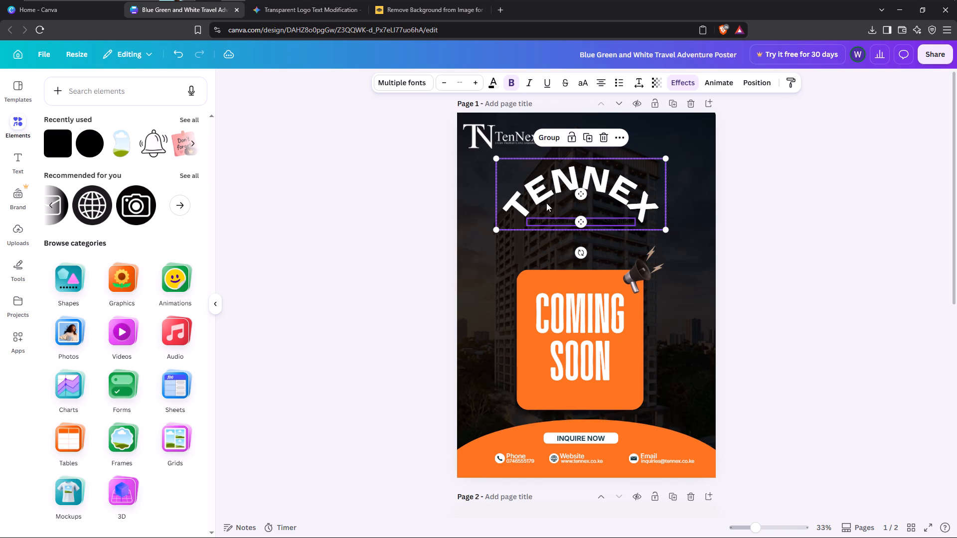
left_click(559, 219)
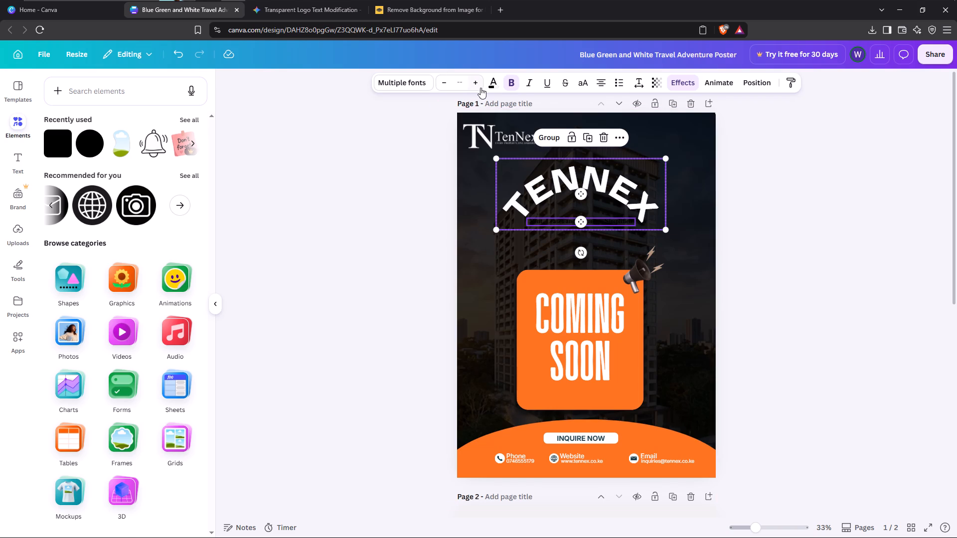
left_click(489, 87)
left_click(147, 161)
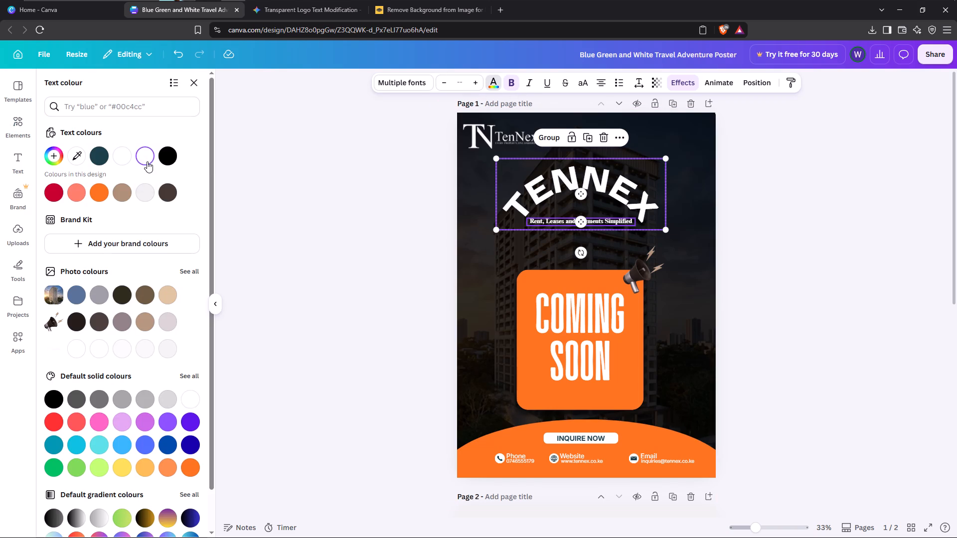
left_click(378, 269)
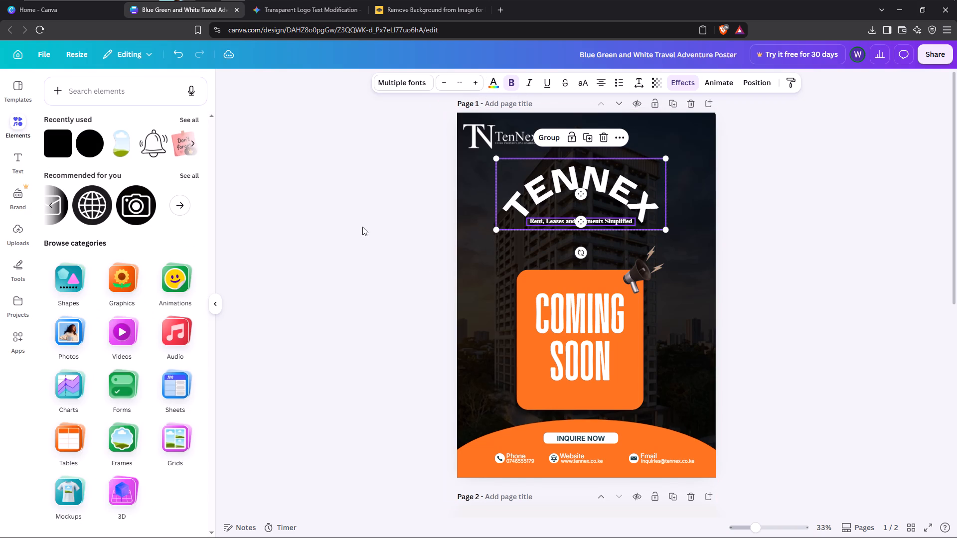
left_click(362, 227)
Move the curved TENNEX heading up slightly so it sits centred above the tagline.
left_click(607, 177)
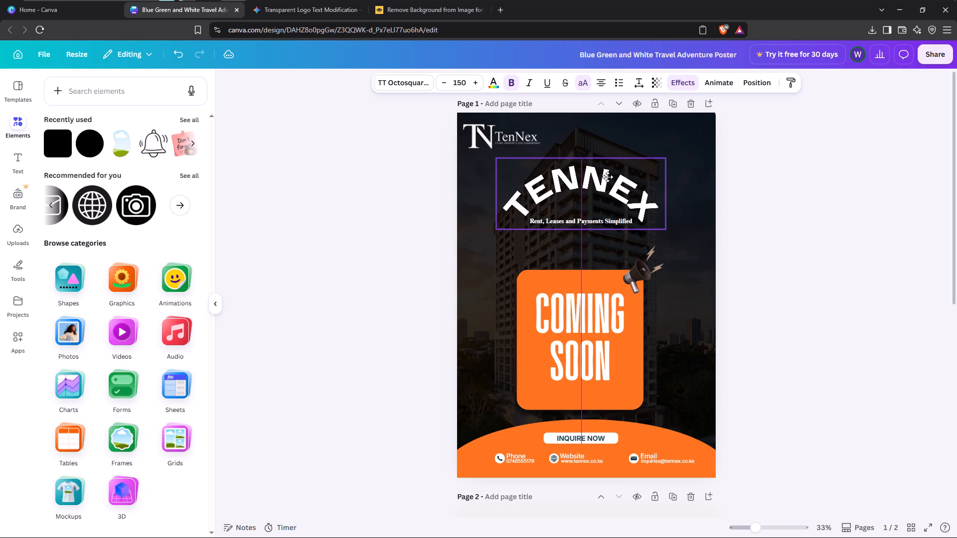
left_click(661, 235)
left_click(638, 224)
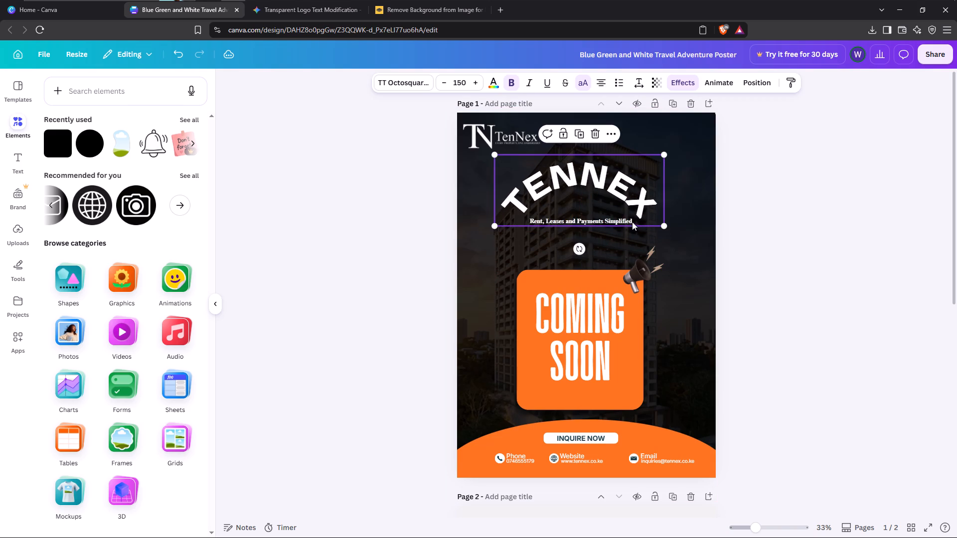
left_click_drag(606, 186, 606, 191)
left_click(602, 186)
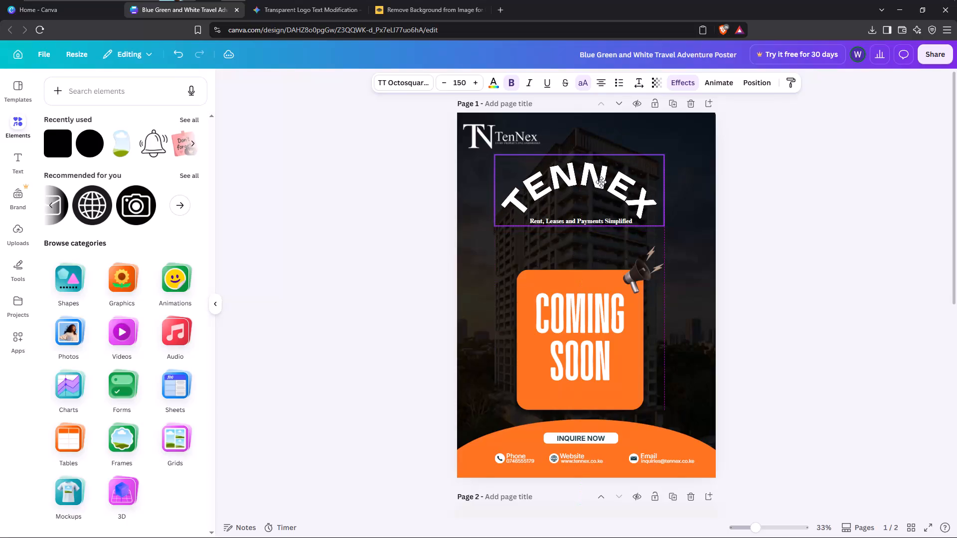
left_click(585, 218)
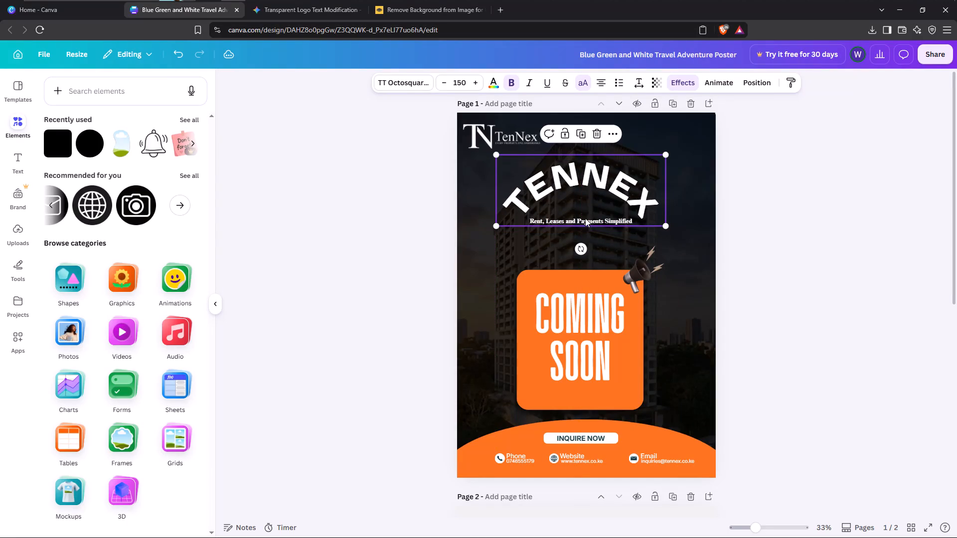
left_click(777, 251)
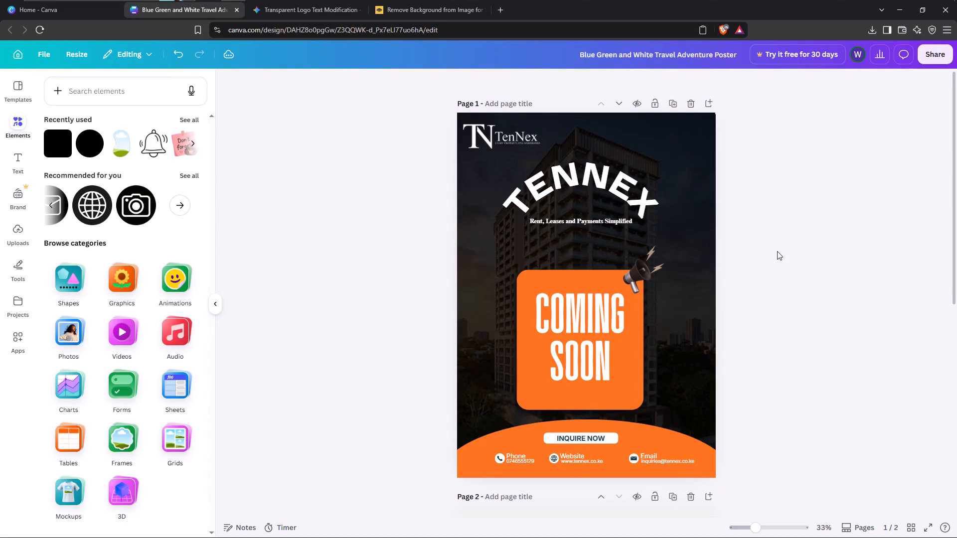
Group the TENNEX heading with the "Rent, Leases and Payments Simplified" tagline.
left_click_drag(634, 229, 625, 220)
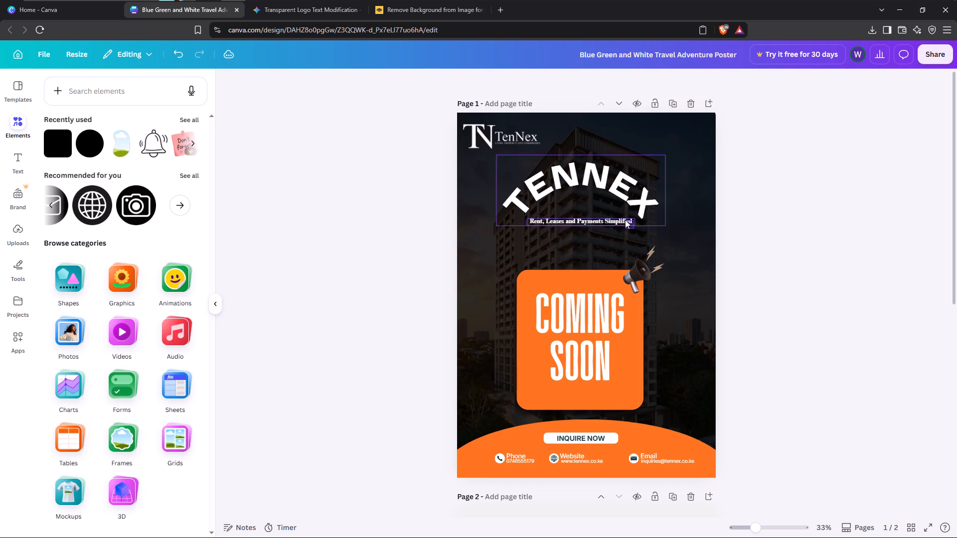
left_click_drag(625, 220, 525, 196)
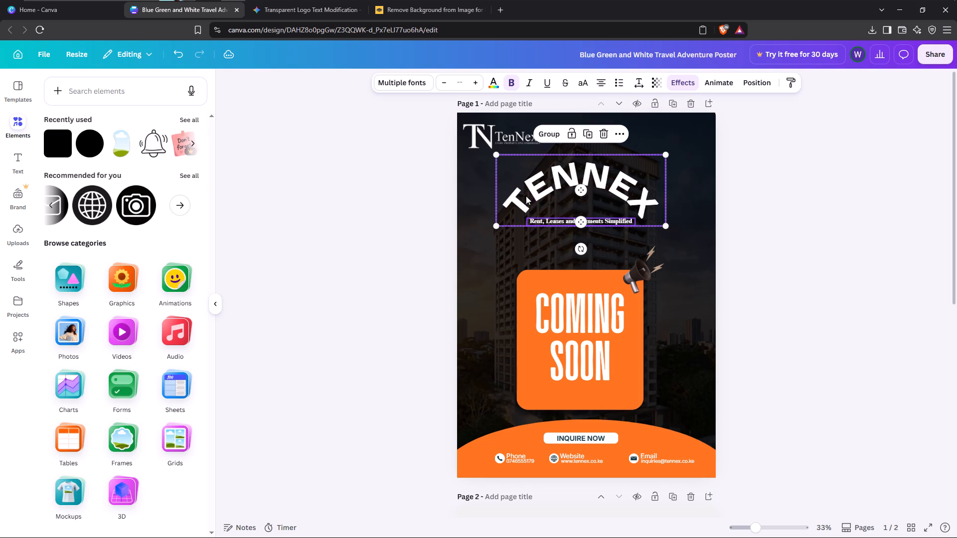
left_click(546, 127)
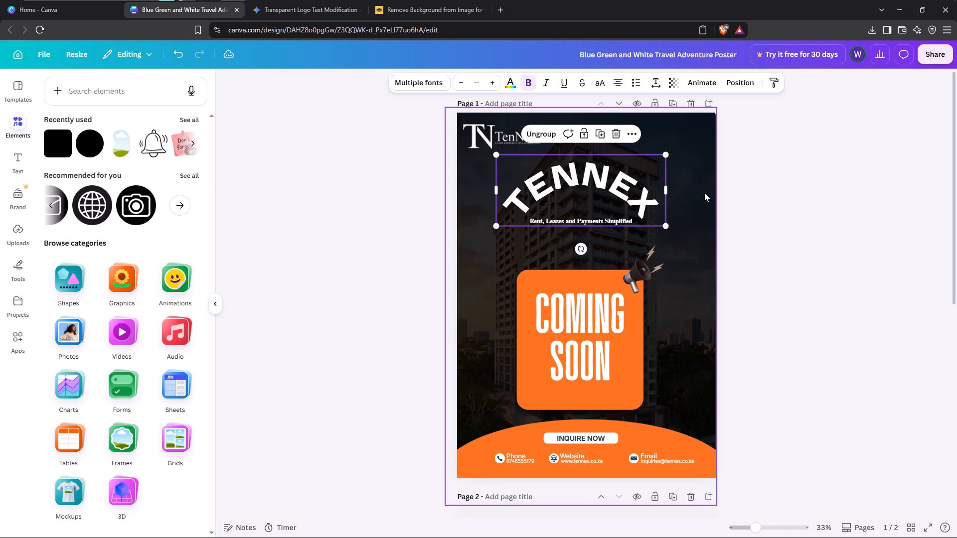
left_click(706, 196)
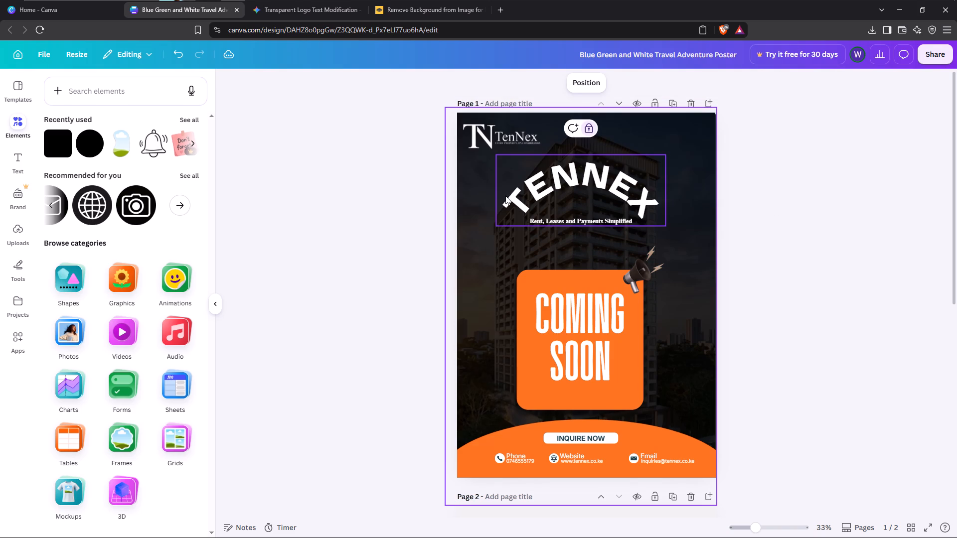
Delete the grouped TENNEX heading and tagline from the poster.
left_click(507, 197)
left_click(618, 131)
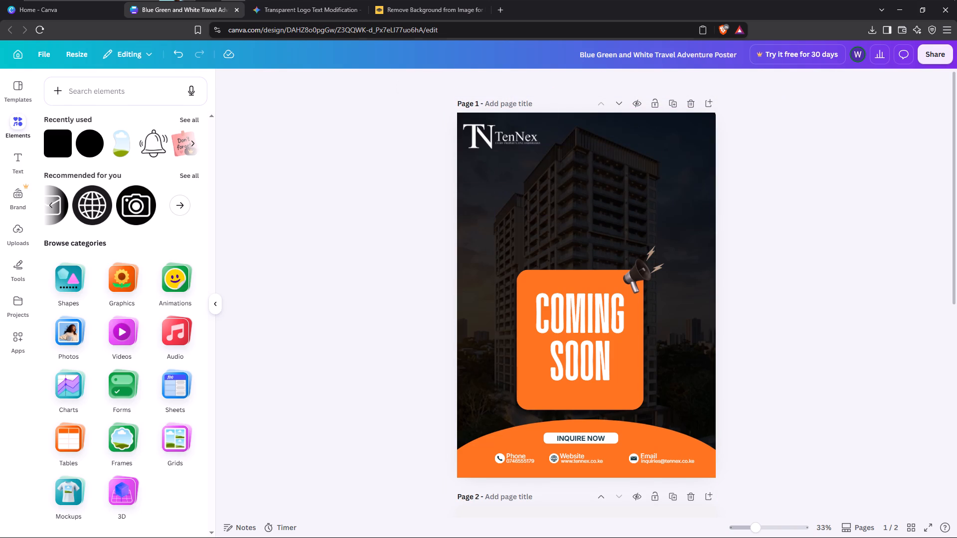